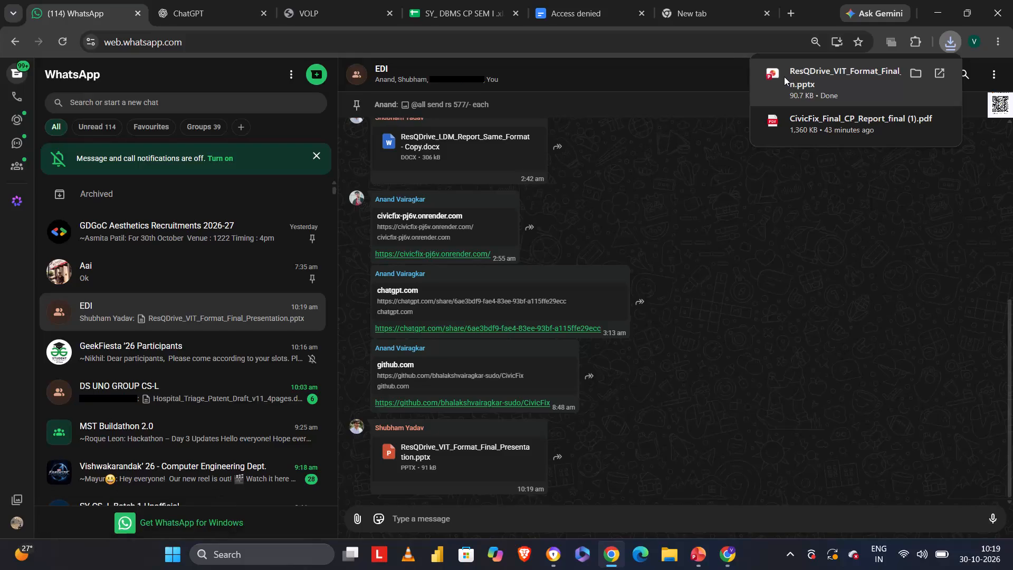
# Close the DBMS_PPT_FINAL presentation that is open in PowerPoint.
pyautogui.click(701, 565)
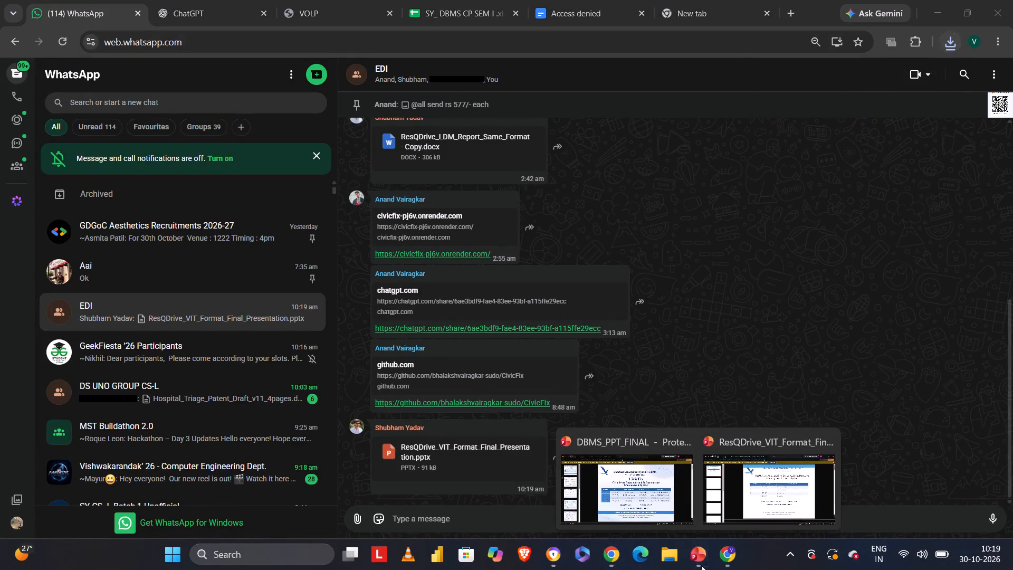
pyautogui.click(683, 450)
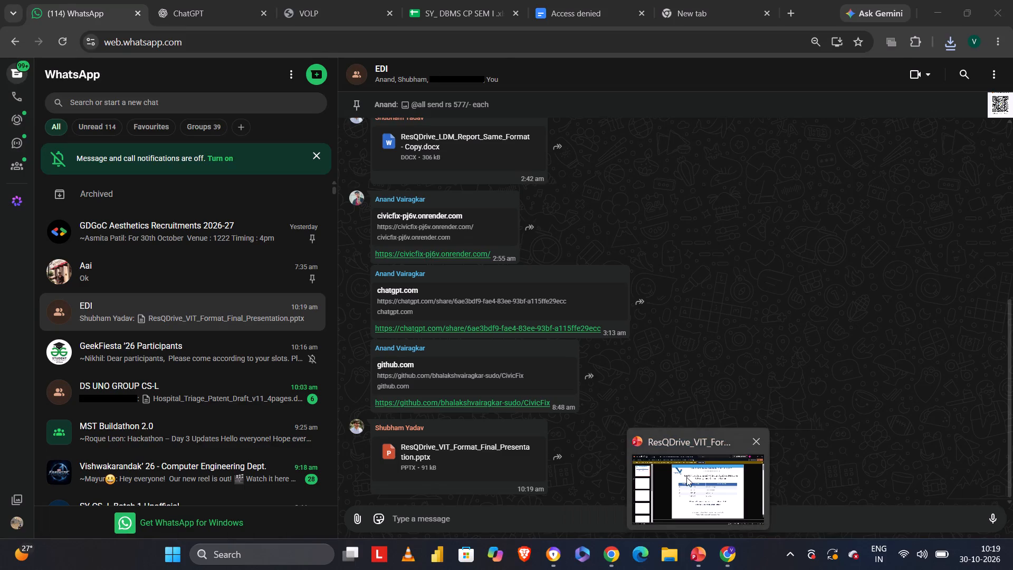
# Switch to the ResQDrive_VIT_Format_Final_Presentation in PowerPoint and enable editing for it.
pyautogui.click(686, 477)
pyautogui.click(533, 54)
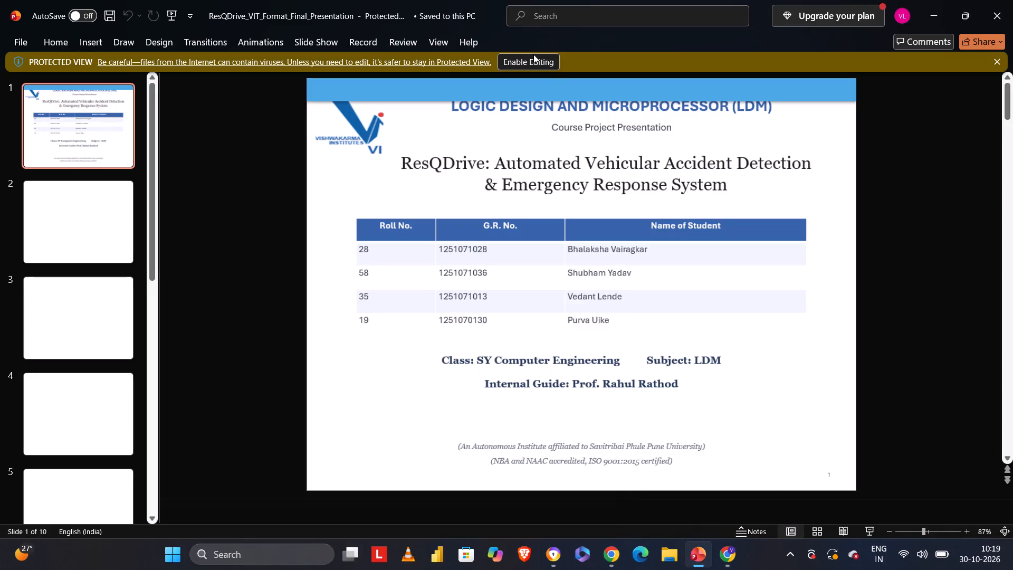
# Cut the blue banner shape that covers the top edge of slide 1.
pyautogui.click(434, 136)
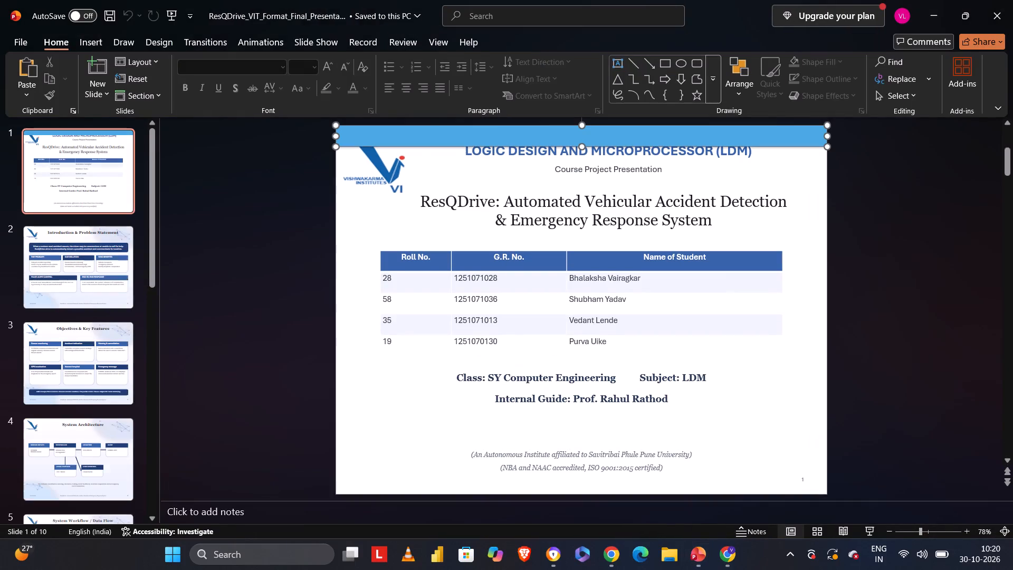
pyautogui.rightClick(434, 136)
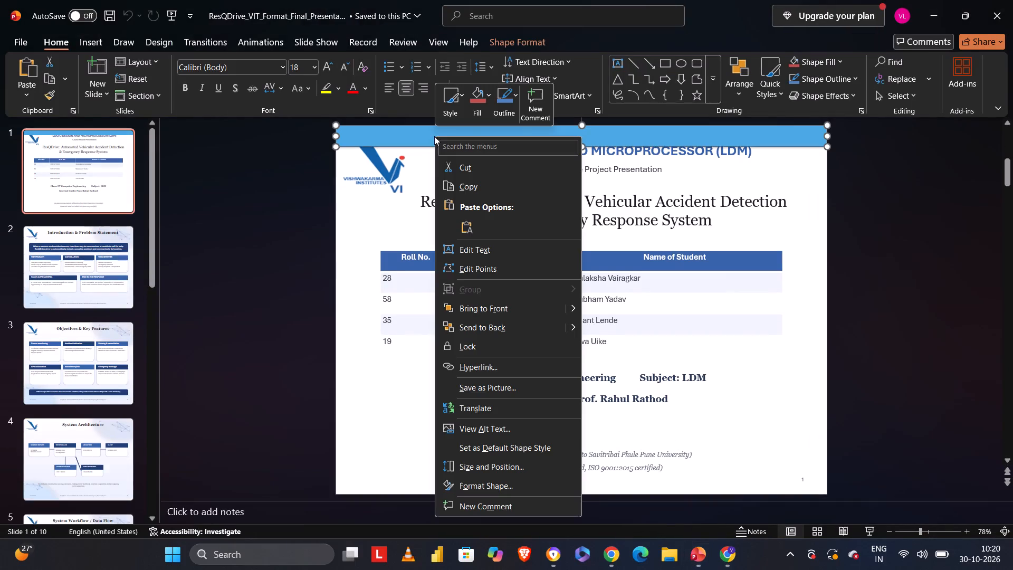
pyautogui.click(453, 162)
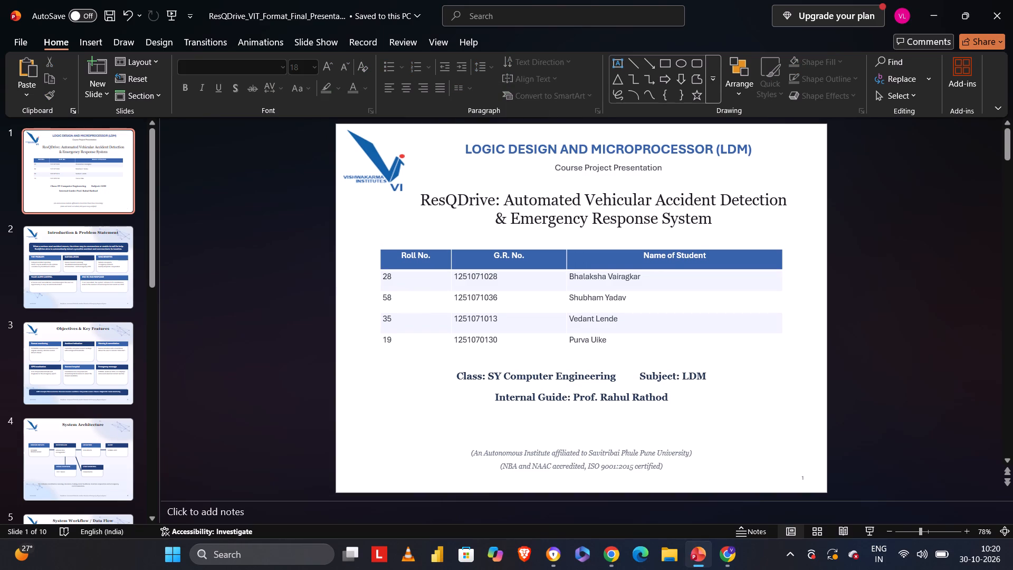
# Open the file management view for the ResQDrive presentation.
pyautogui.click(26, 36)
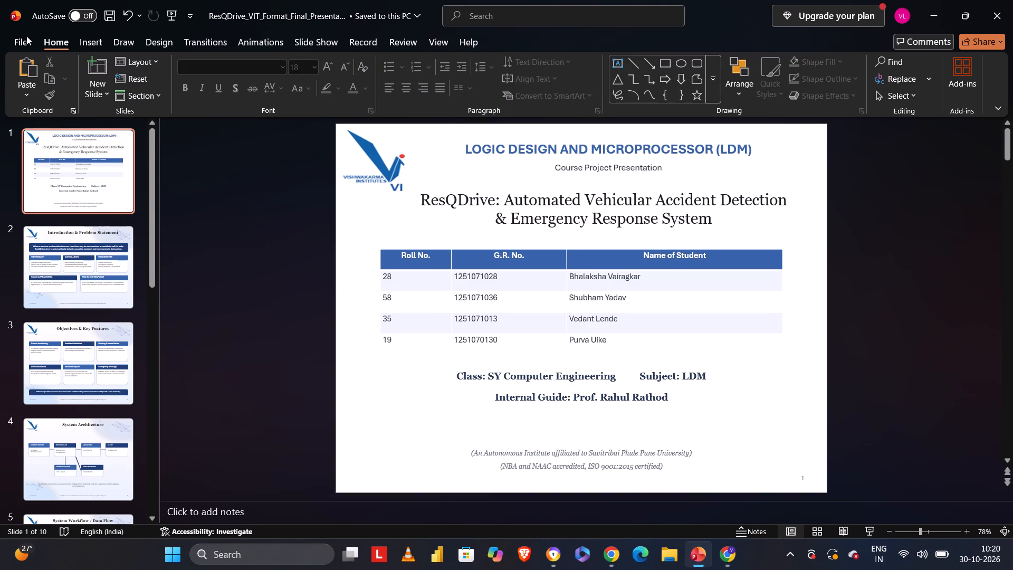
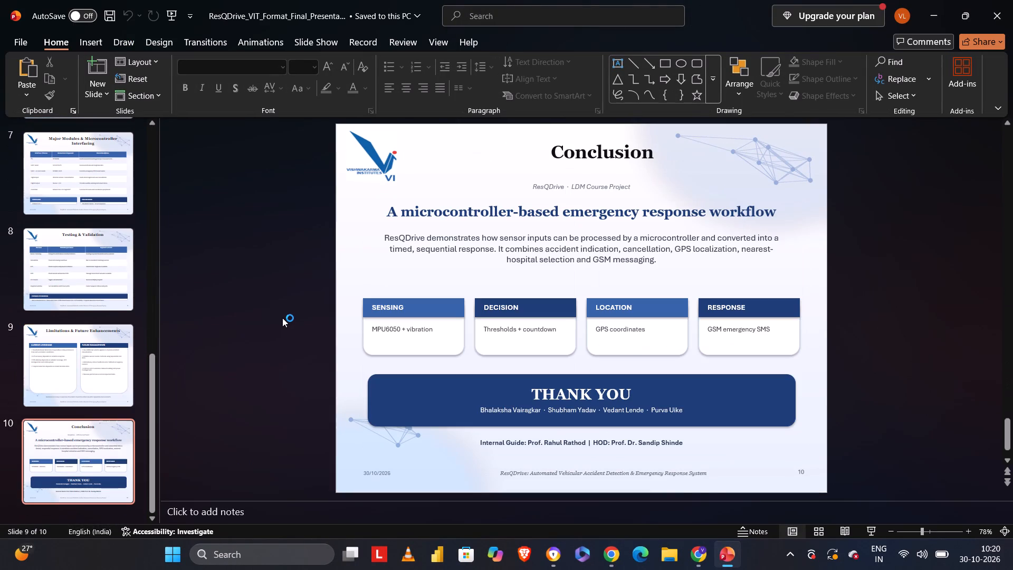
# Set all text in the Major Modules & Microcontroller Interfacing table on slide 7, header row included, to size 16.
pyautogui.press('Right')
pyautogui.press('Left')
pyautogui.press('Left')
pyautogui.press('Left')
pyautogui.press('Left')
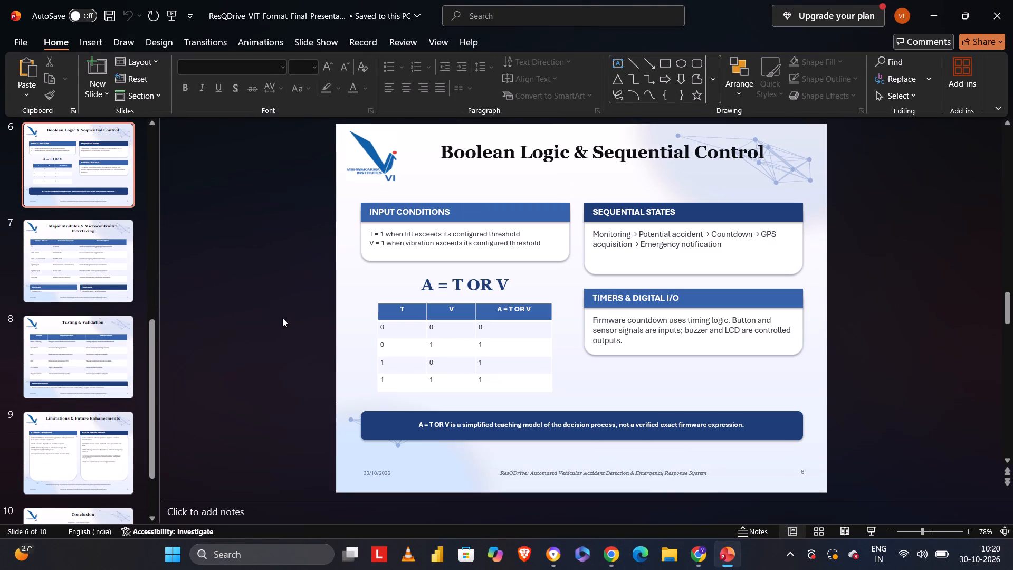
pyautogui.press('Right')
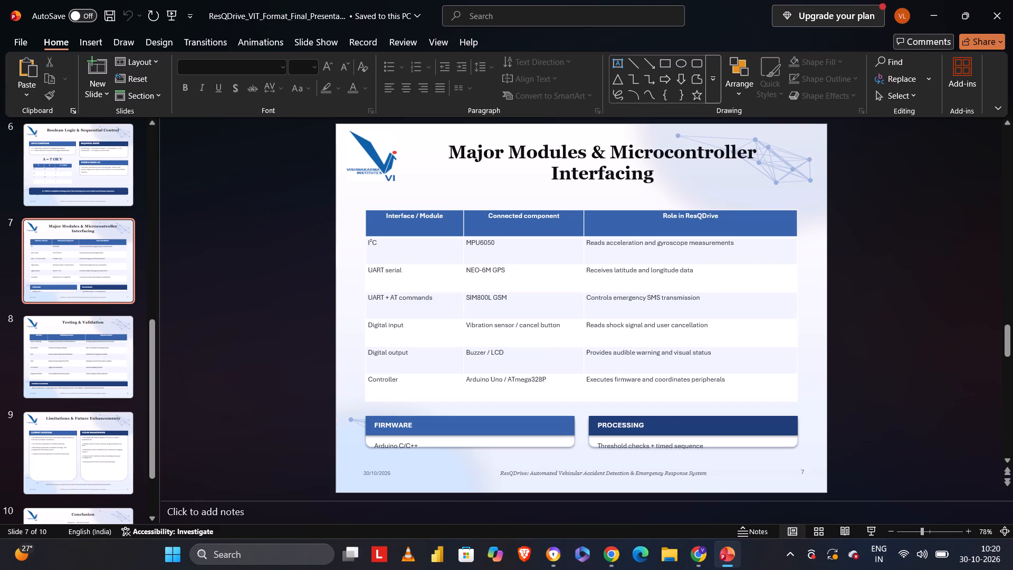
pyautogui.click(399, 287)
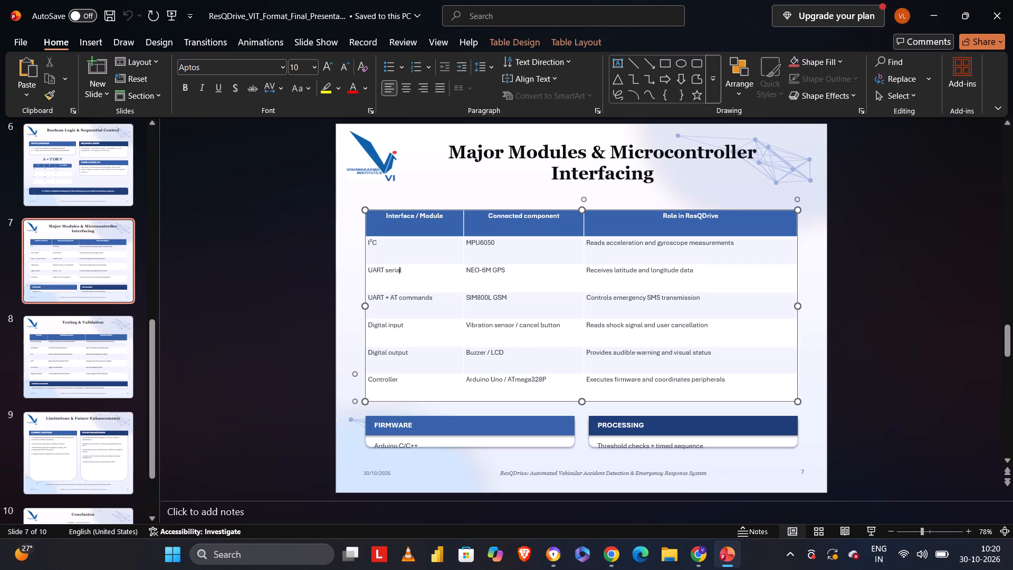
pyautogui.moveTo(736, 380); pyautogui.dragTo(424, 244)
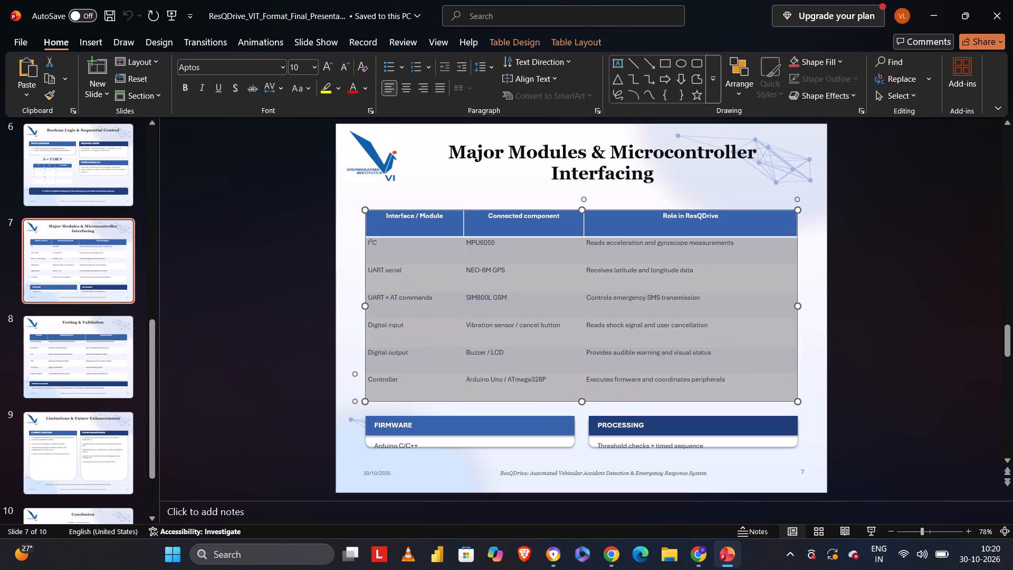
pyautogui.moveTo(424, 244); pyautogui.dragTo(401, 220)
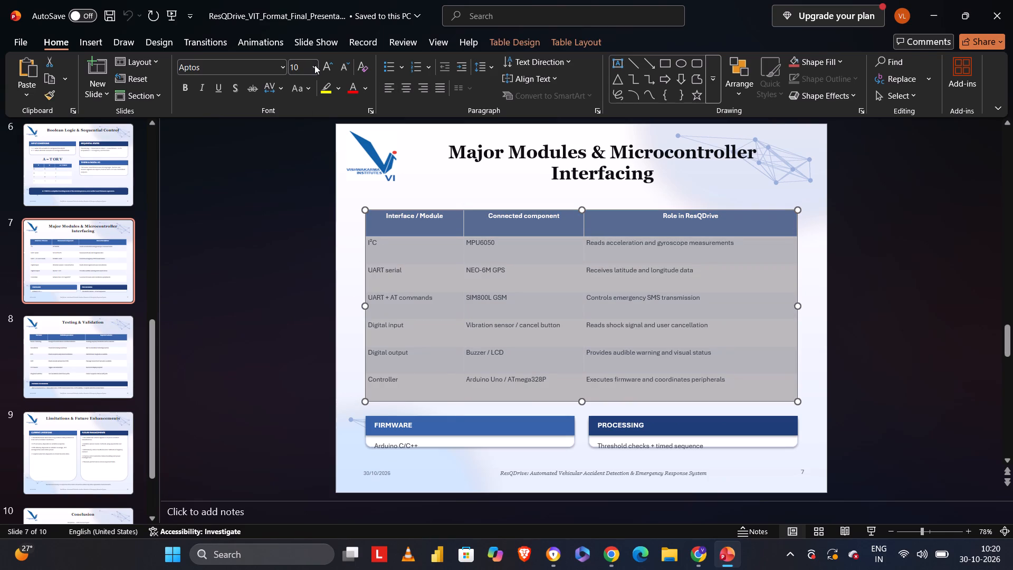
pyautogui.click(314, 65)
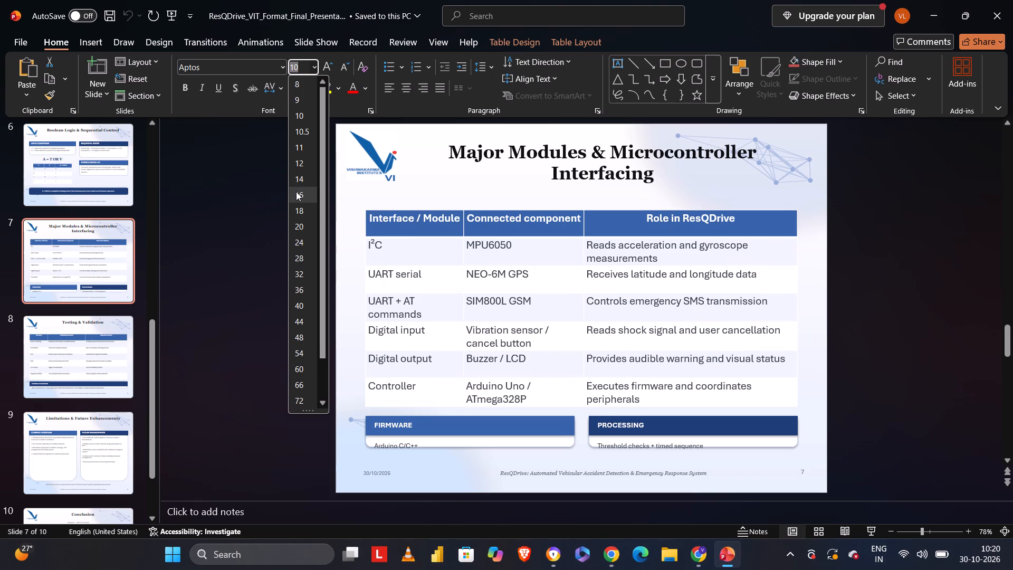
pyautogui.click(296, 192)
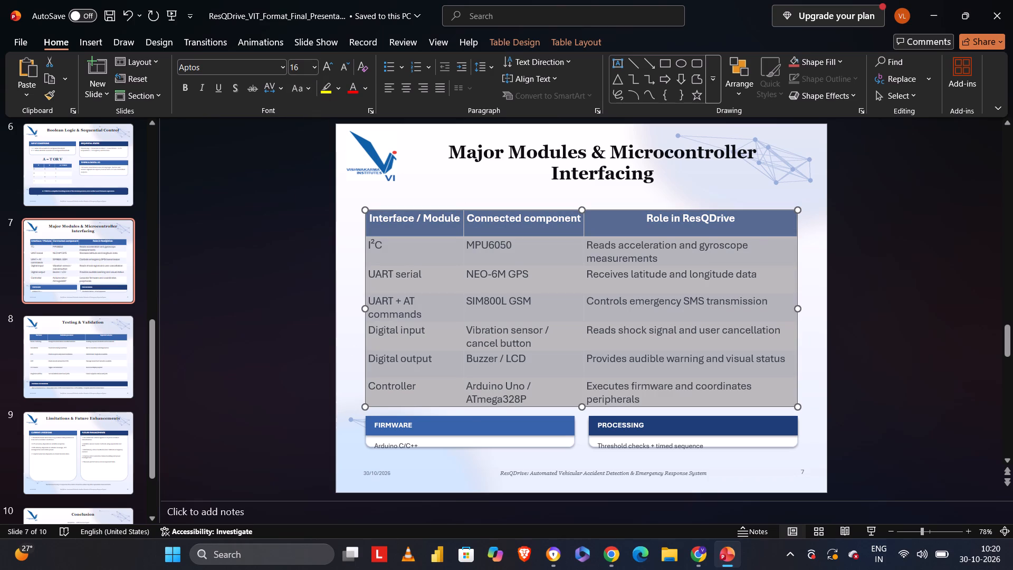
# Extend the Firmware card below the slide 7 table slightly downward so it encloses its Arduino C/C++ line.
pyautogui.click(492, 439)
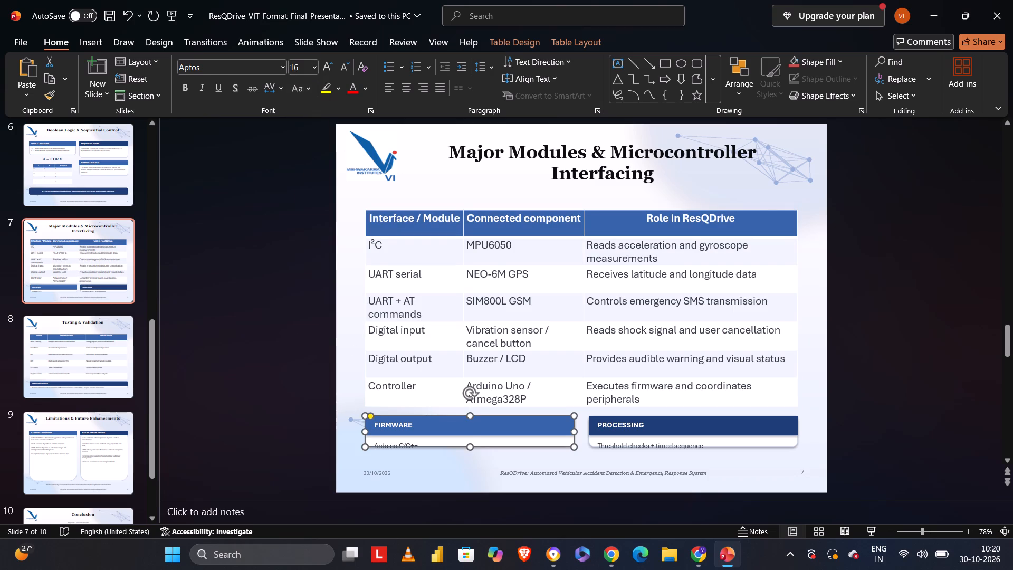
pyautogui.moveTo(471, 446); pyautogui.dragTo(470, 453)
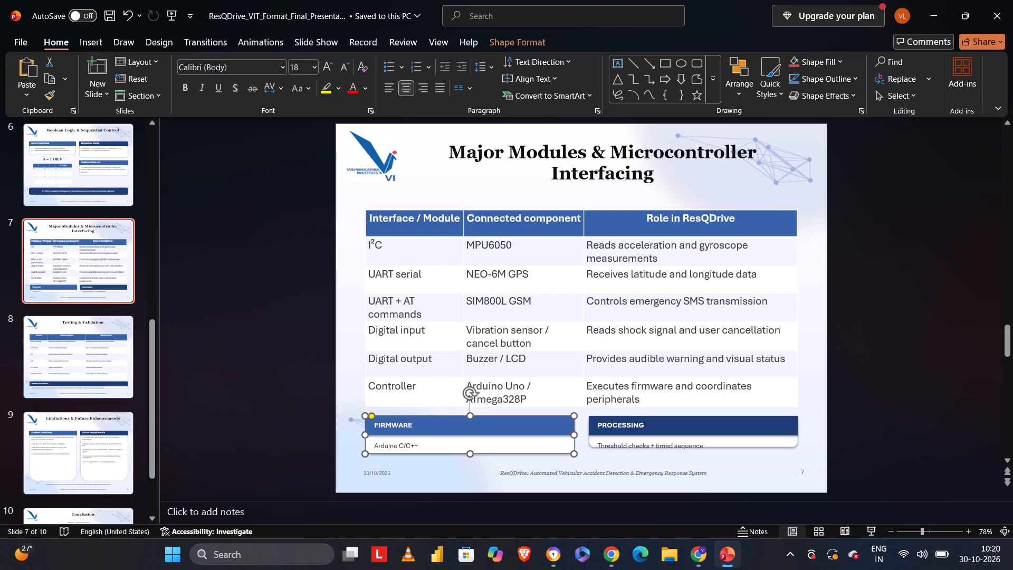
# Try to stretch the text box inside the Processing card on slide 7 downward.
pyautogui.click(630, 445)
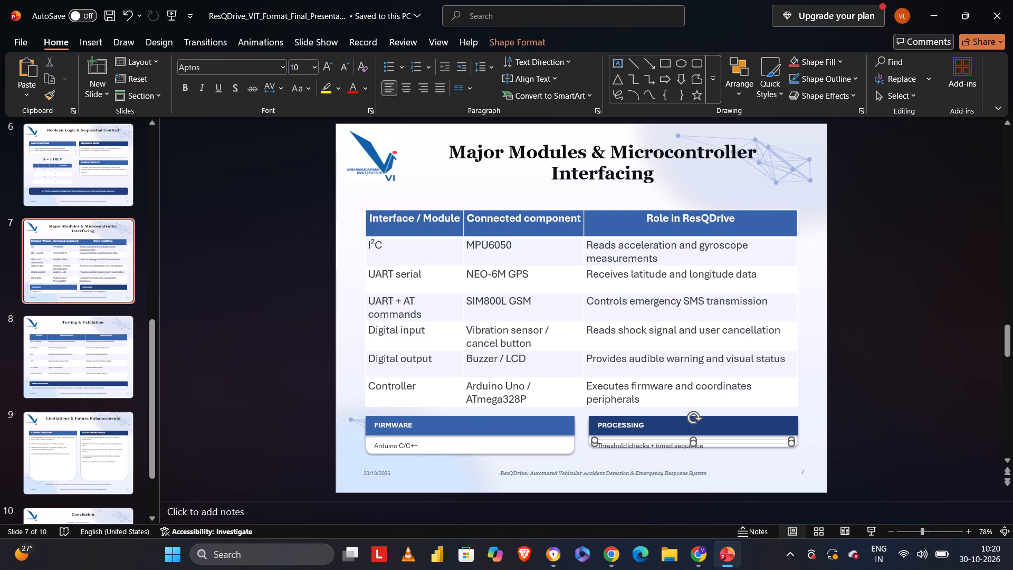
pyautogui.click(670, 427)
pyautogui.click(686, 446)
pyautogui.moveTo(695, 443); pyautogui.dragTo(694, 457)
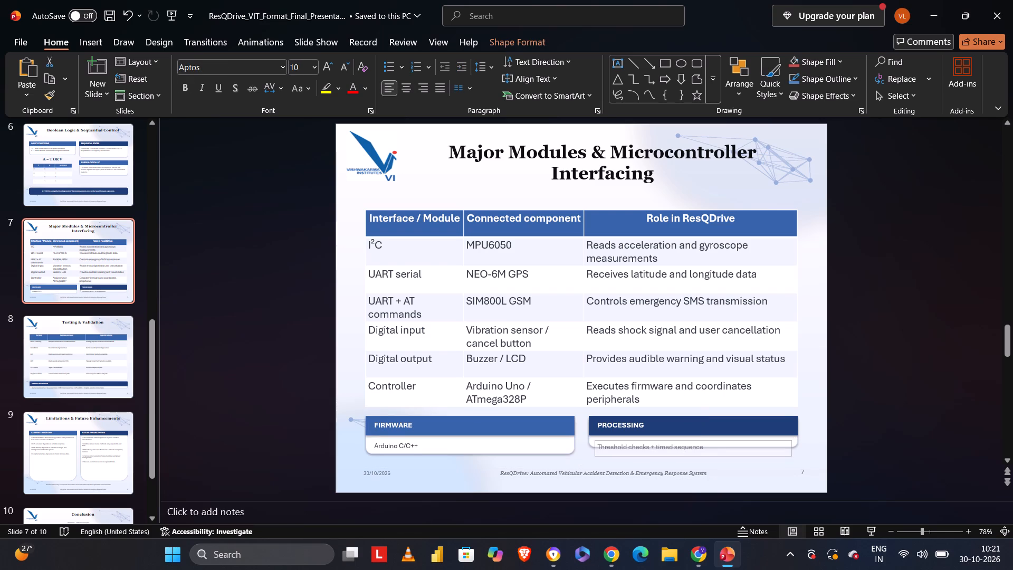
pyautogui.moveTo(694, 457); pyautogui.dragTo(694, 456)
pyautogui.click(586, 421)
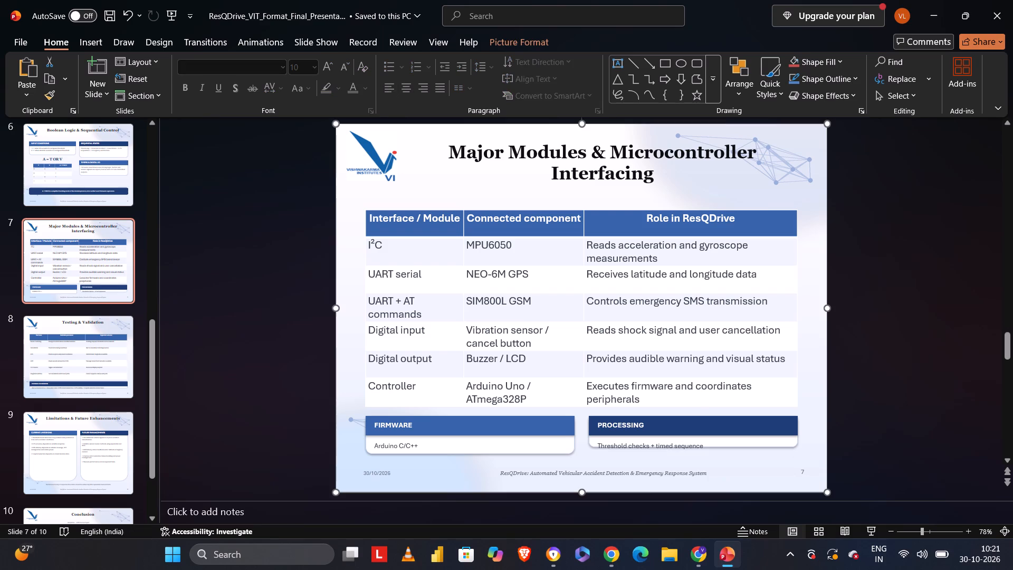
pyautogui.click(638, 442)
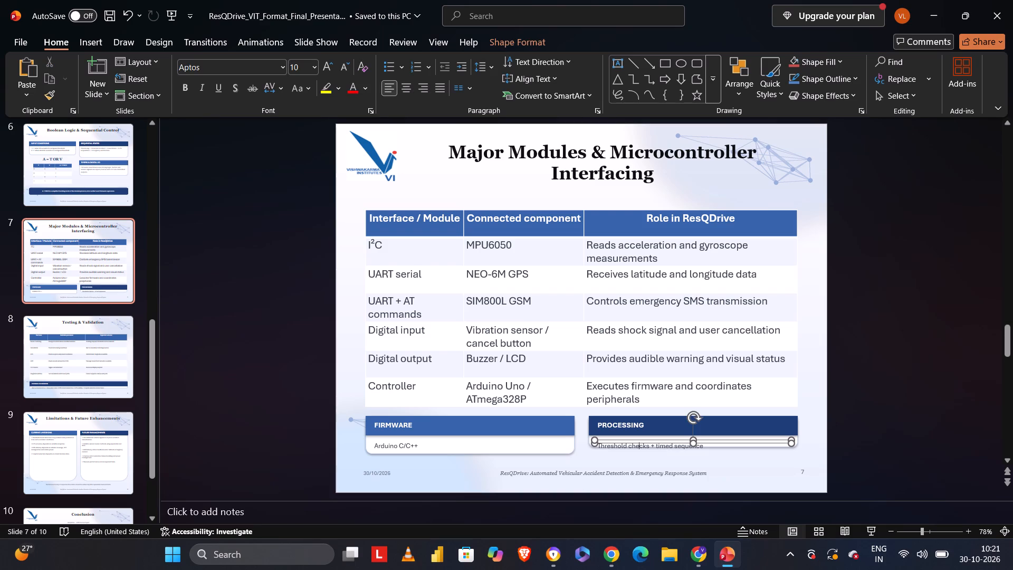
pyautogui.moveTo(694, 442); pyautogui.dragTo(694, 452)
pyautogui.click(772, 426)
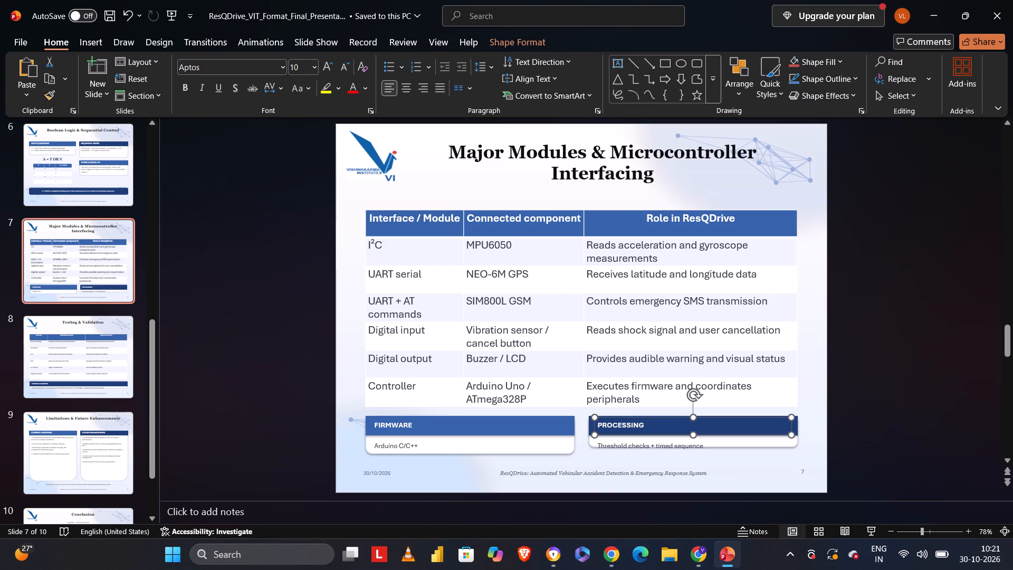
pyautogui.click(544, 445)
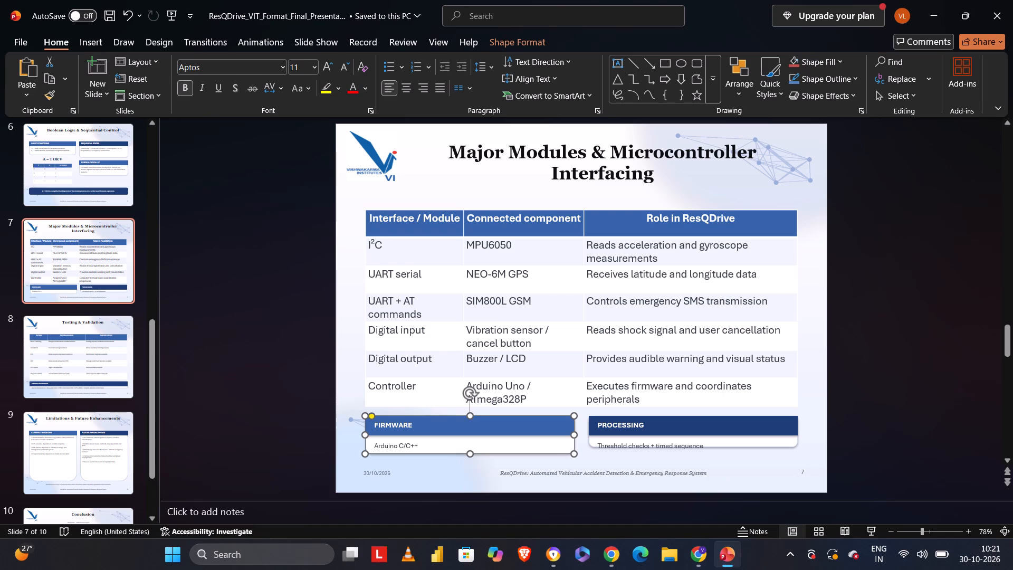
# Extend the Processing card's bottom edge on slide 7 downward so it encloses its Threshold checks + timed sequence line.
pyautogui.click(641, 432)
pyautogui.click(607, 439)
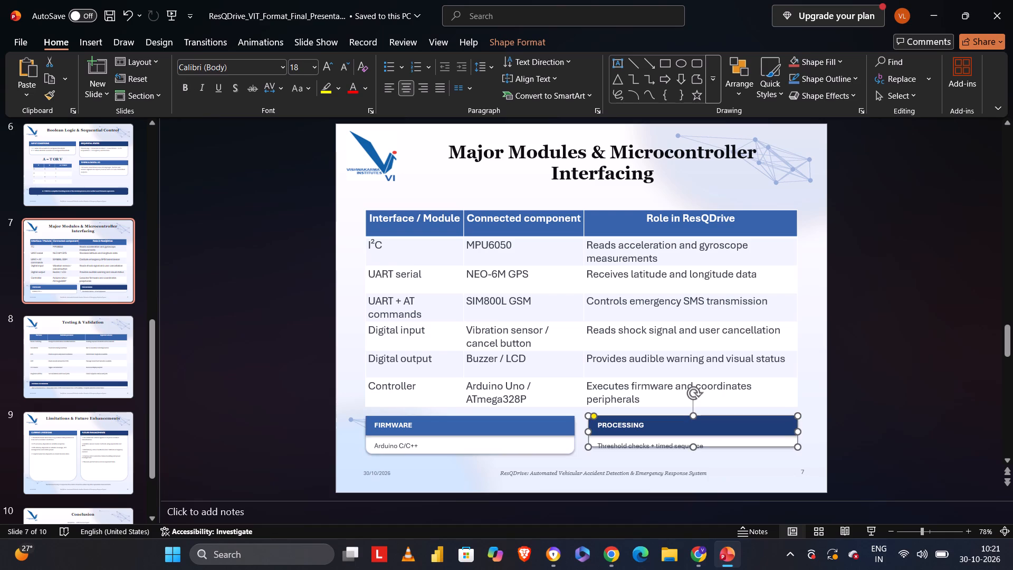
pyautogui.moveTo(691, 449); pyautogui.dragTo(691, 459)
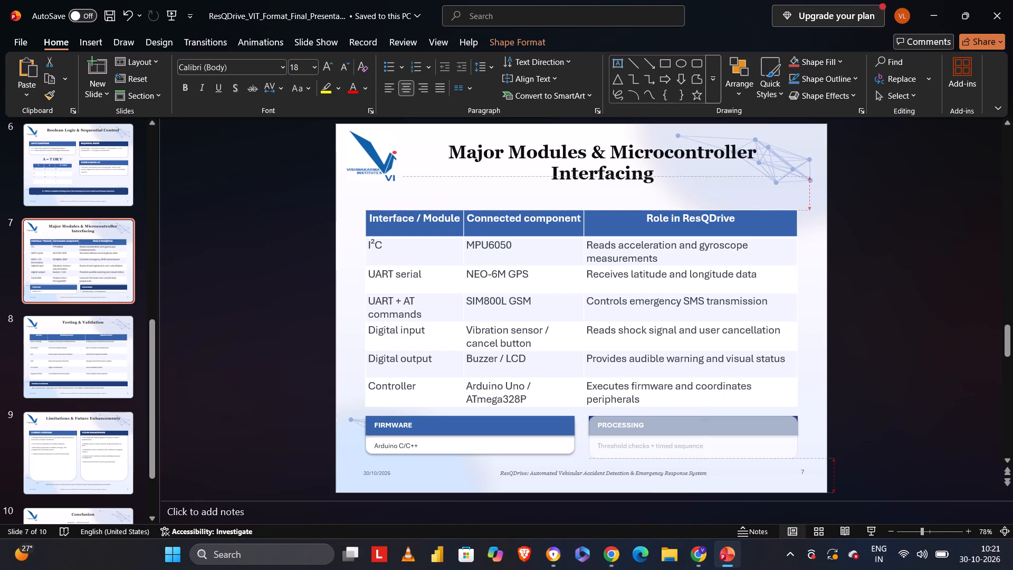
pyautogui.moveTo(691, 459); pyautogui.dragTo(690, 458)
pyautogui.click(457, 450)
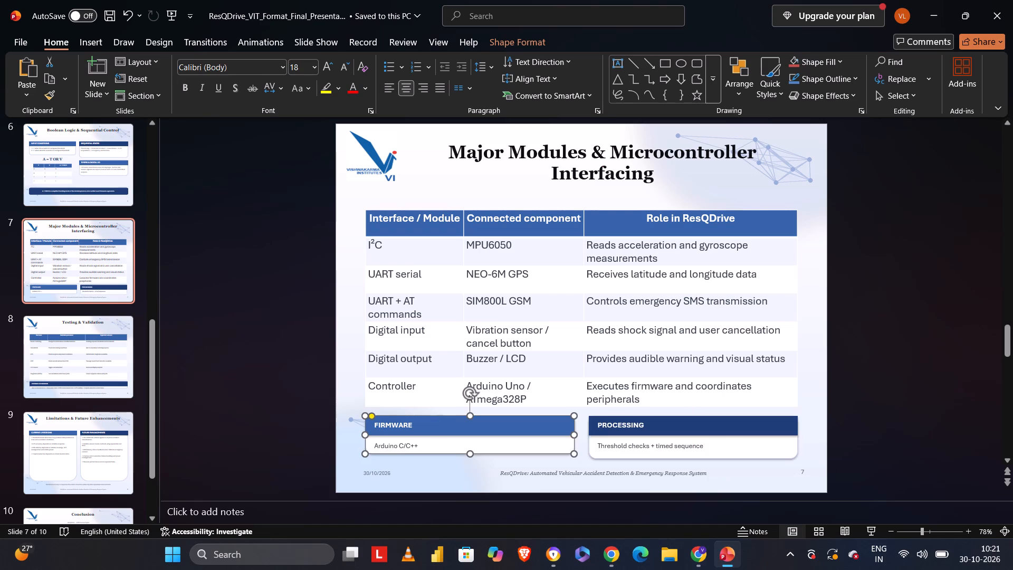
pyautogui.click(190, 310)
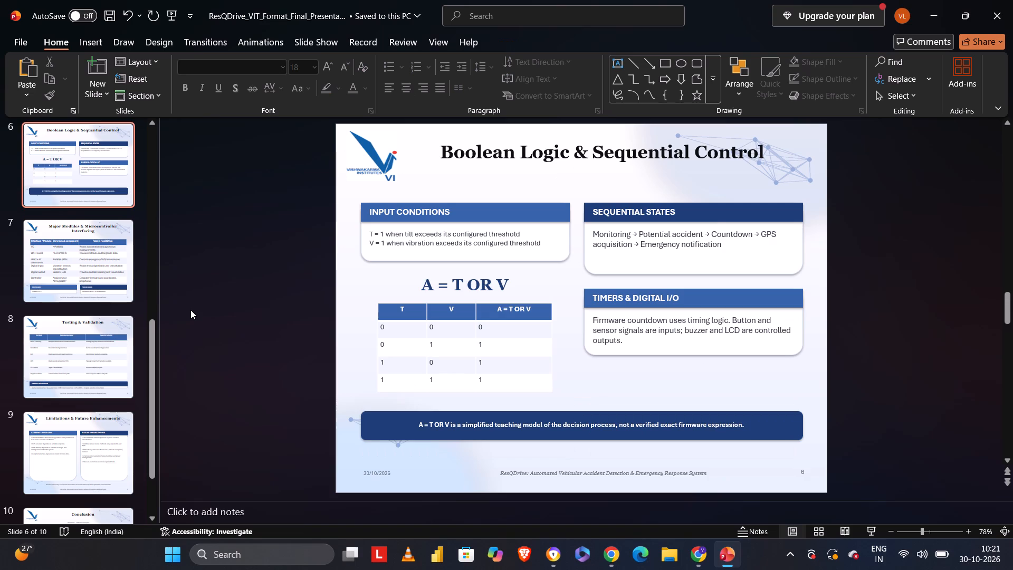
# Set the text of the introductory banner and all five cards on slide 2 to size 12.
pyautogui.press('Left')
pyautogui.press('Left')
pyautogui.press('Left')
pyautogui.press('Left')
pyautogui.press('Left')
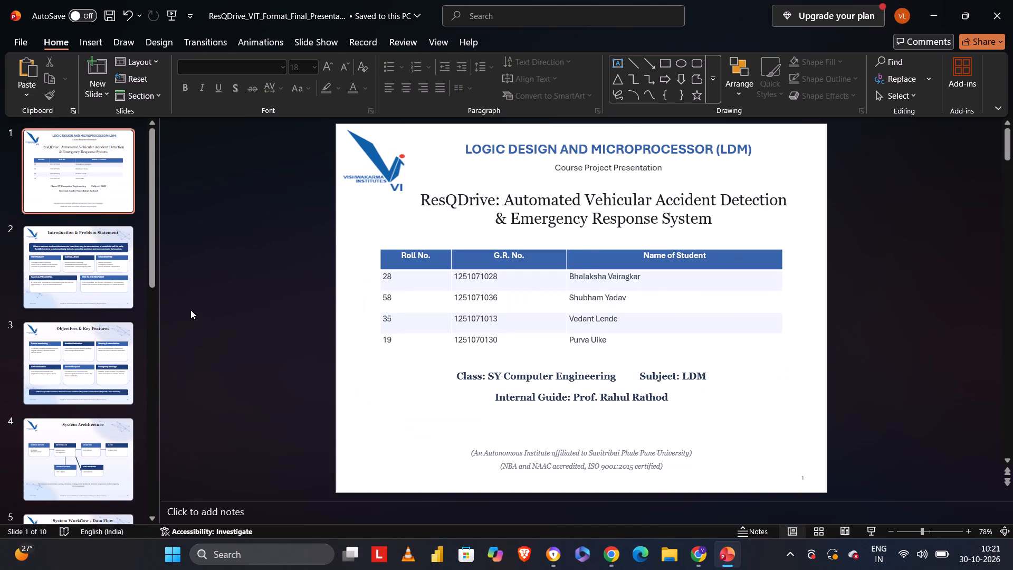
pyautogui.press('Right')
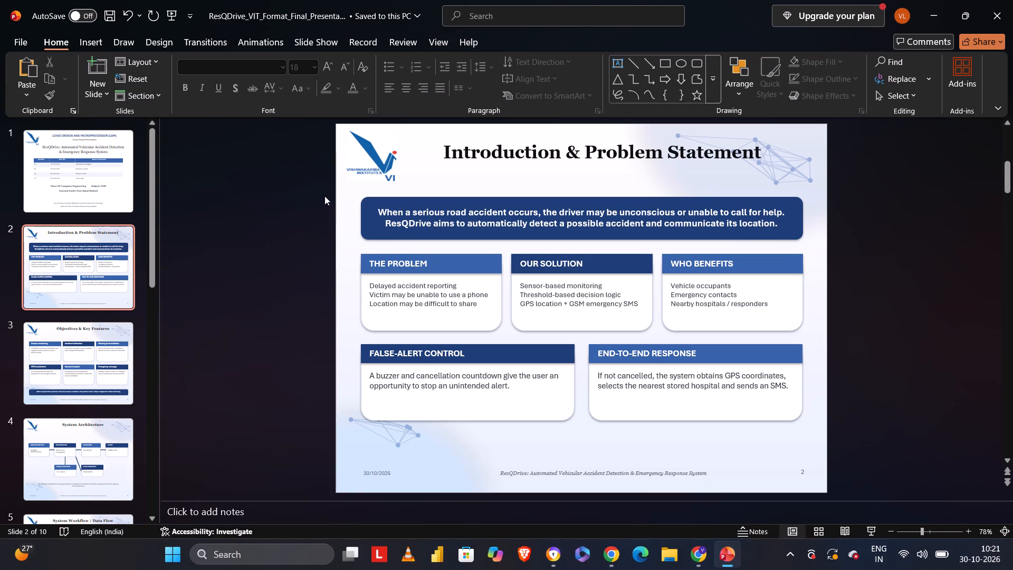
pyautogui.moveTo(323, 197); pyautogui.dragTo(821, 421)
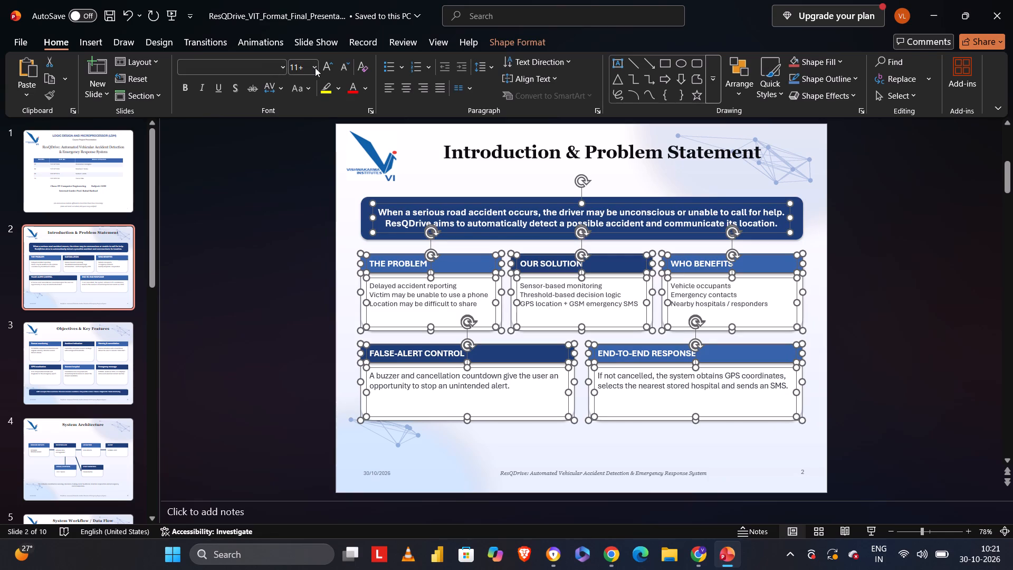
pyautogui.click(315, 68)
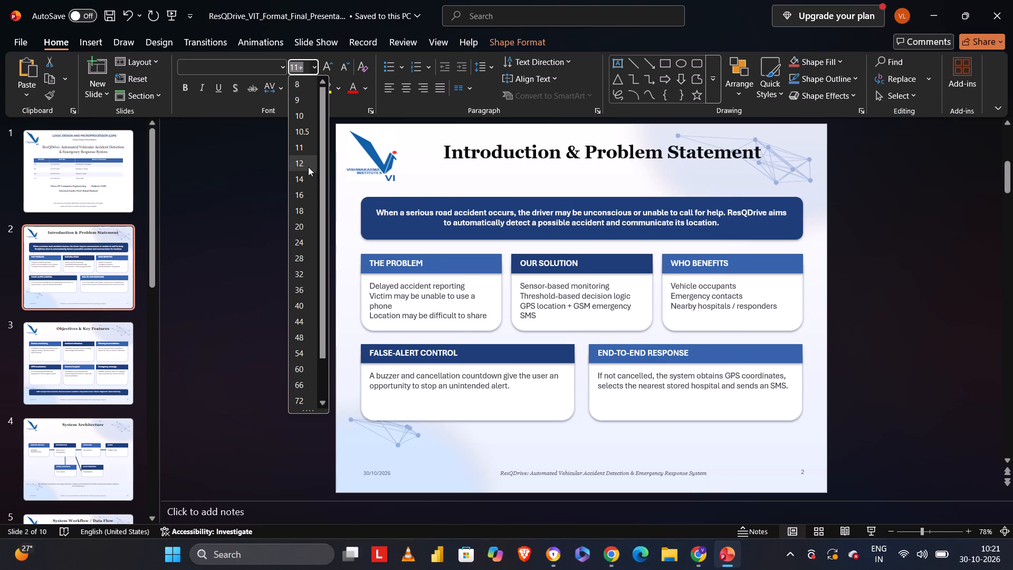
pyautogui.click(307, 165)
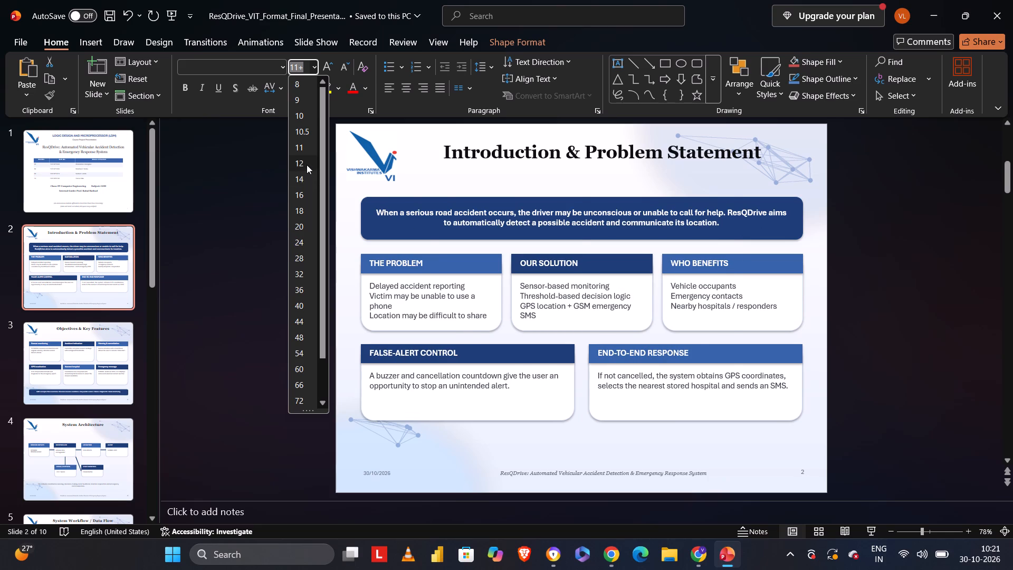
pyautogui.click(277, 317)
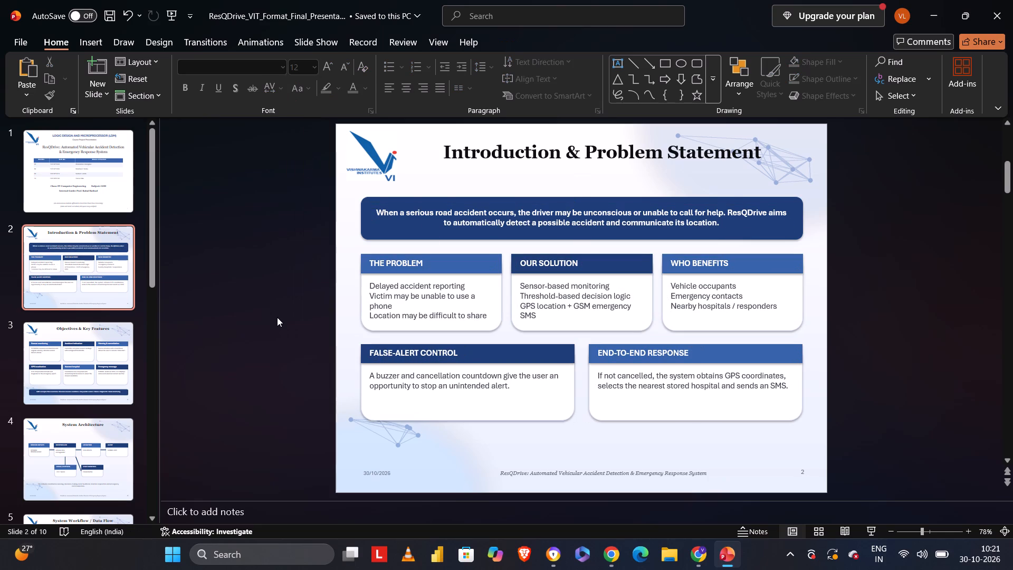
# Move the FALSE-ALERT CONTROL header bar on slide 2 slightly downward.
pyautogui.click(460, 359)
pyautogui.doubleClick(450, 368)
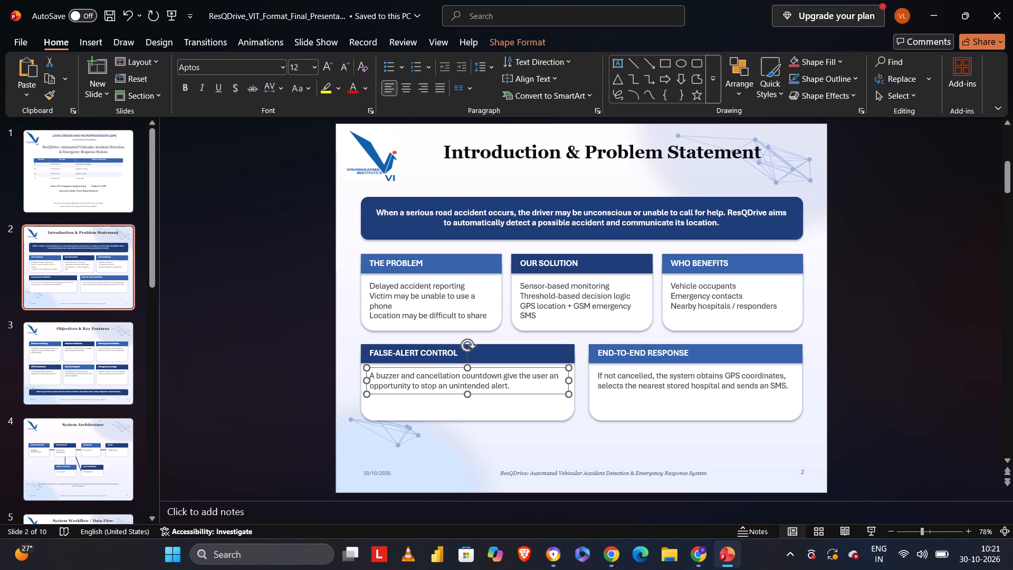
pyautogui.click(365, 356)
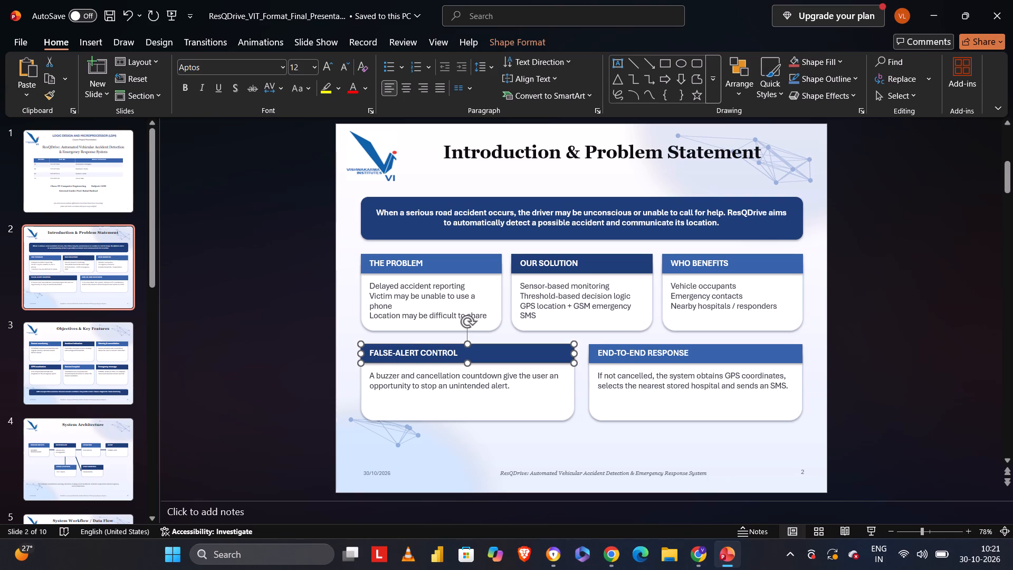
pyautogui.click(365, 365)
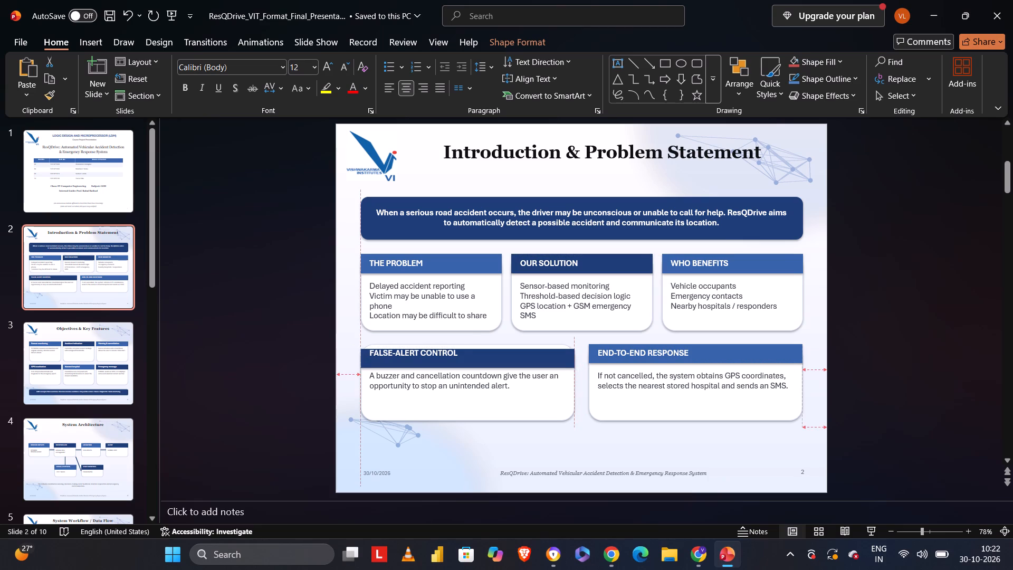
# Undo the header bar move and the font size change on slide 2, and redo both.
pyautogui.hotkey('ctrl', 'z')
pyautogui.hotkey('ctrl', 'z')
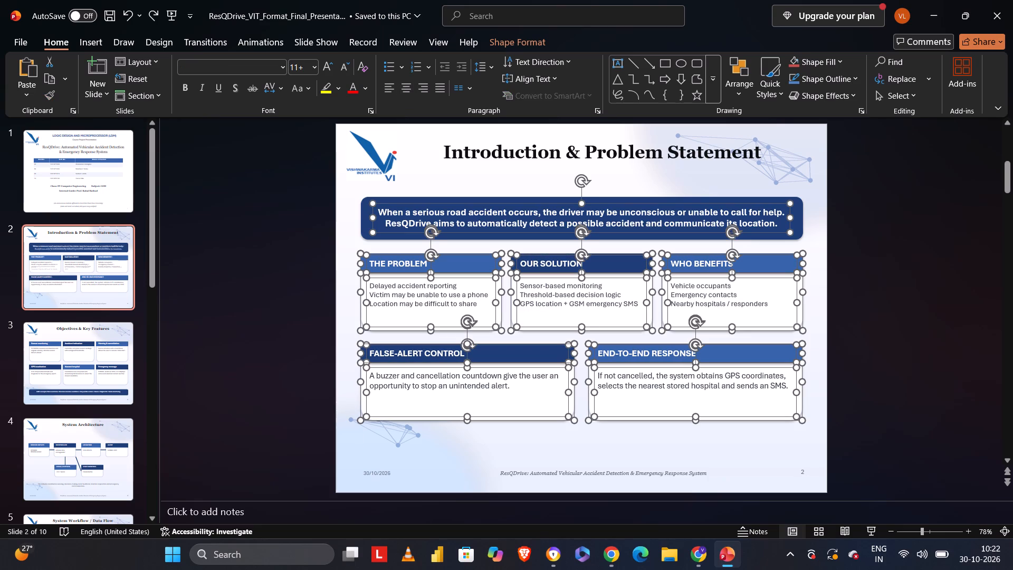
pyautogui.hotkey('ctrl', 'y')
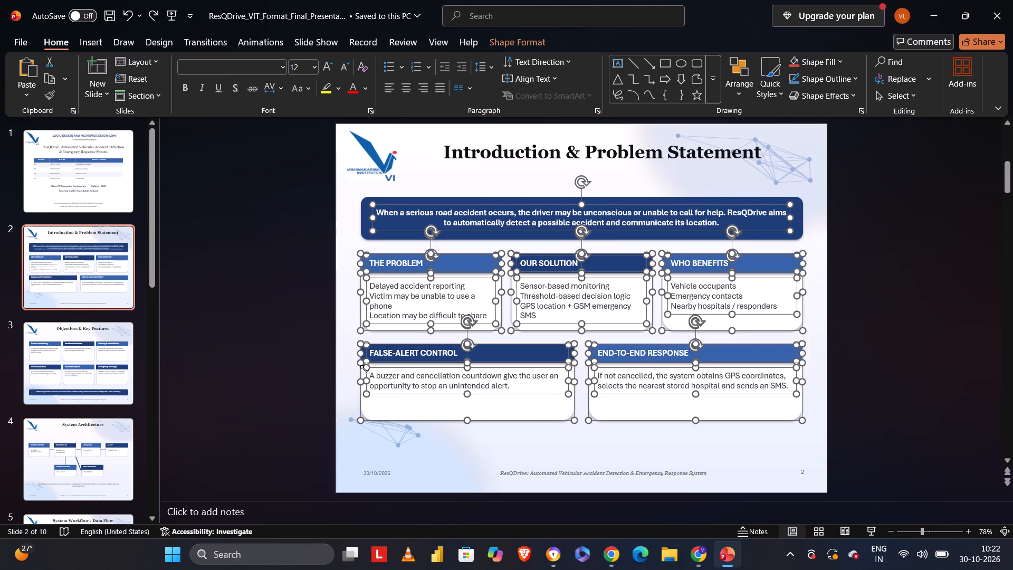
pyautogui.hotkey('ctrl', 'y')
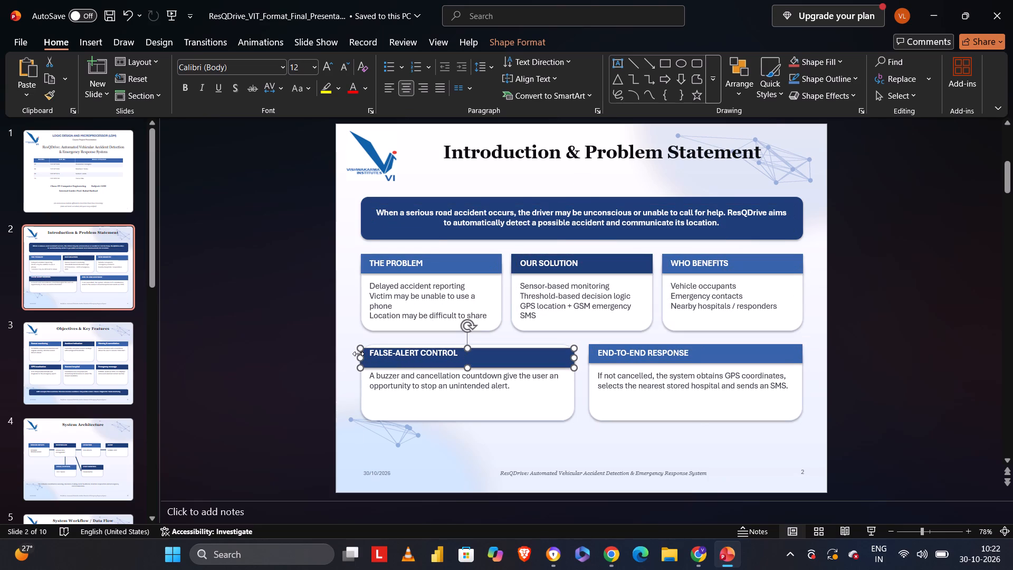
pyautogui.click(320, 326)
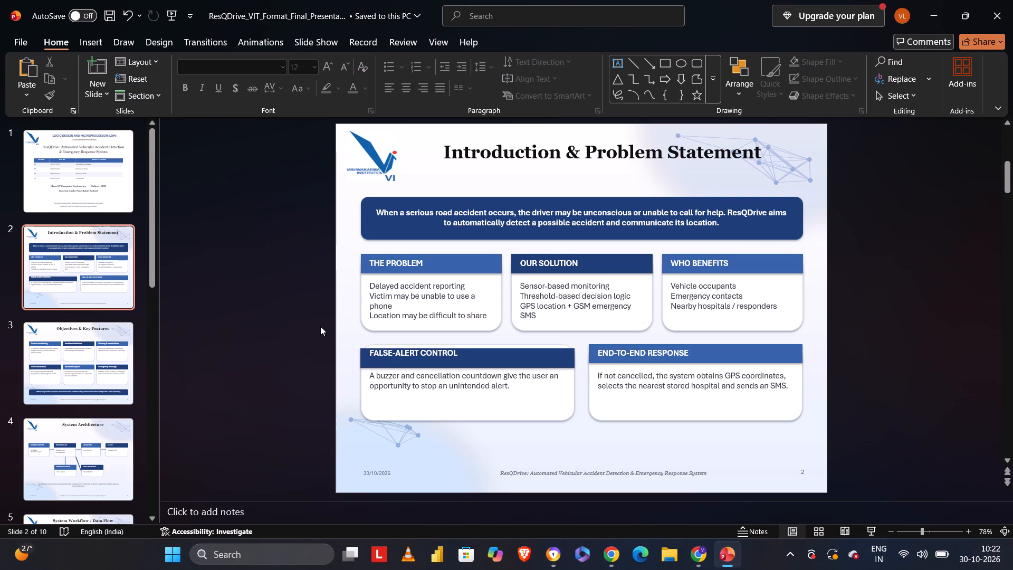
# Select all six feature cards and the LDM concepts banner text on slide 3.
pyautogui.press('Right')
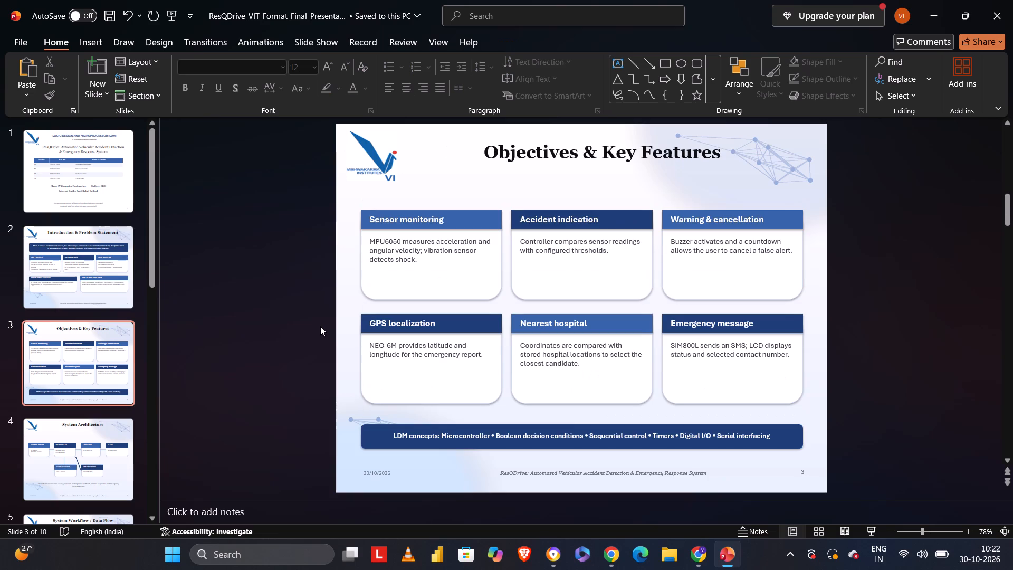
pyautogui.click(439, 271)
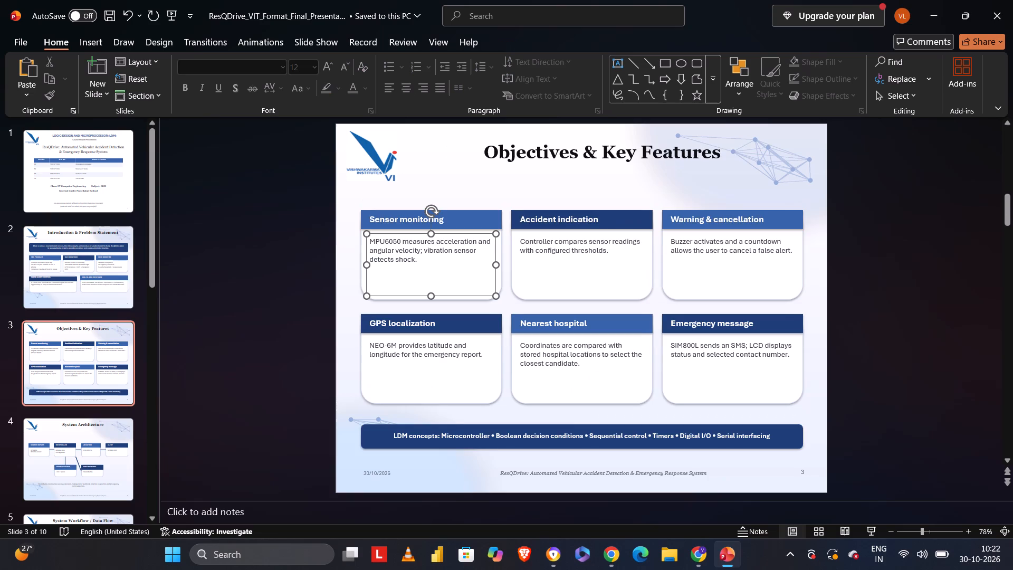
pyautogui.moveTo(307, 198); pyautogui.dragTo(716, 443)
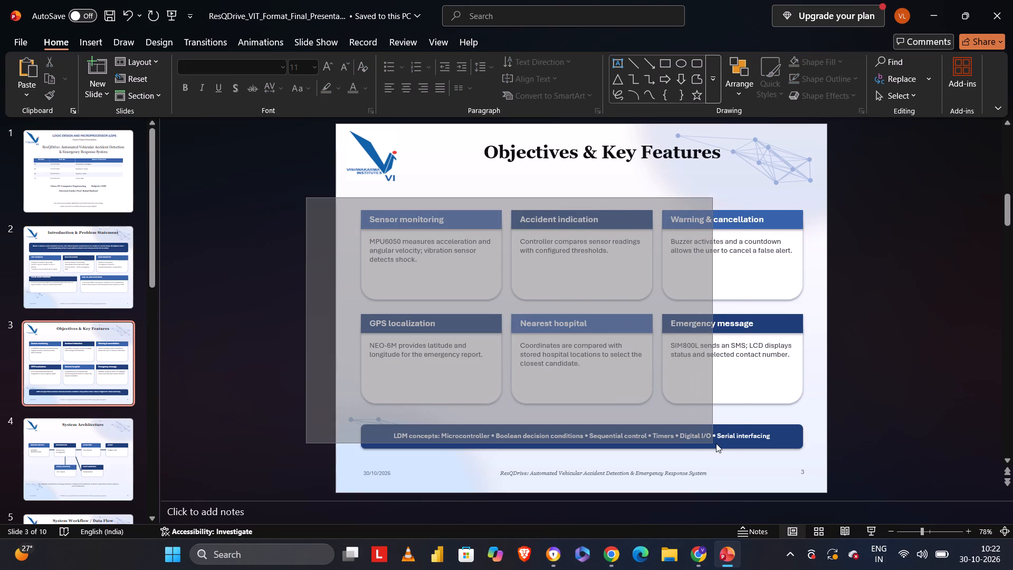
pyautogui.moveTo(716, 443); pyautogui.dragTo(823, 441)
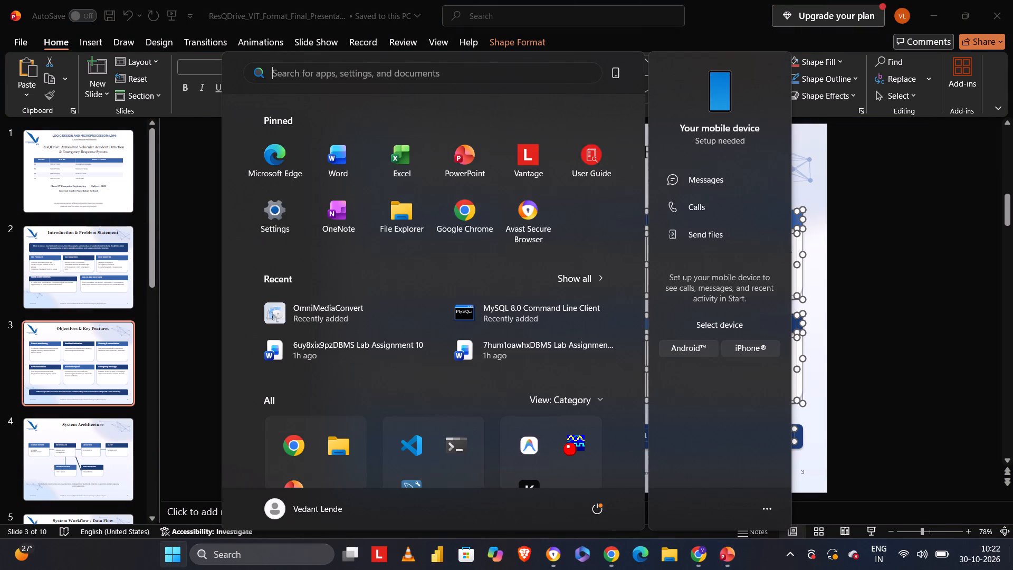
# Switch to the desktop and open the OBS Studio and Kuro shortcuts.
pyautogui.click(1012, 569)
pyautogui.click(1012, 569)
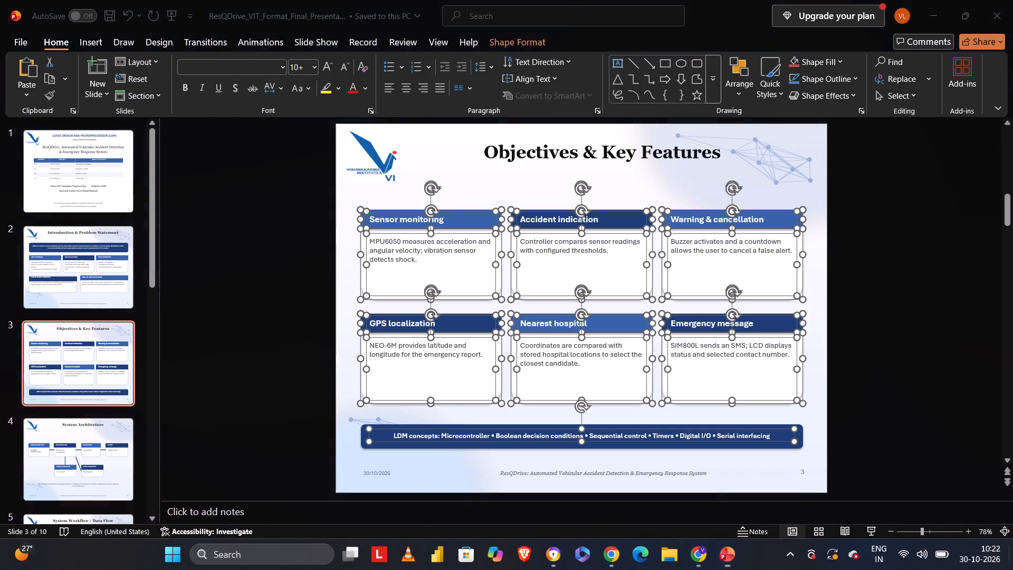
pyautogui.doubleClick(179, 232)
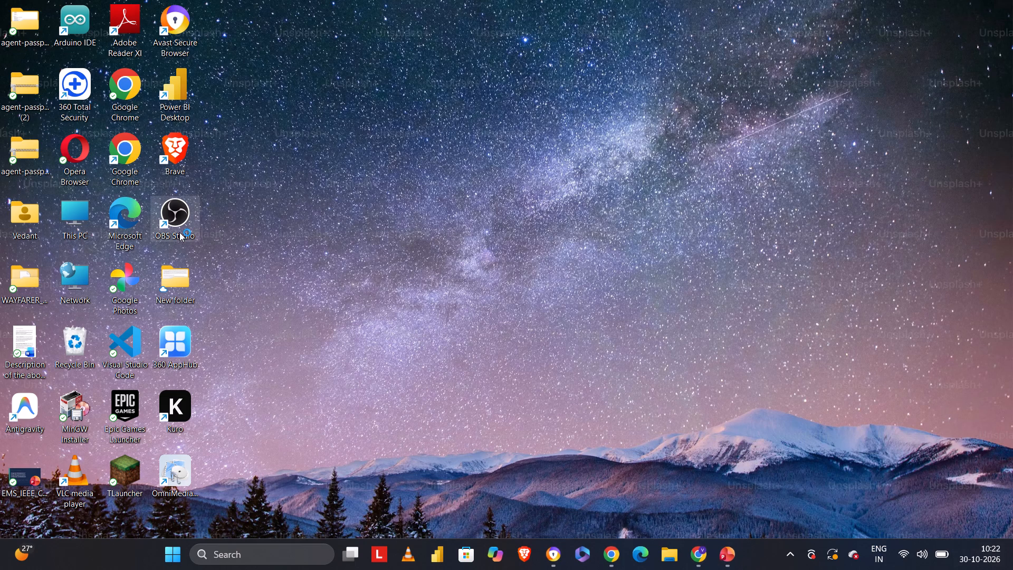
pyautogui.doubleClick(183, 403)
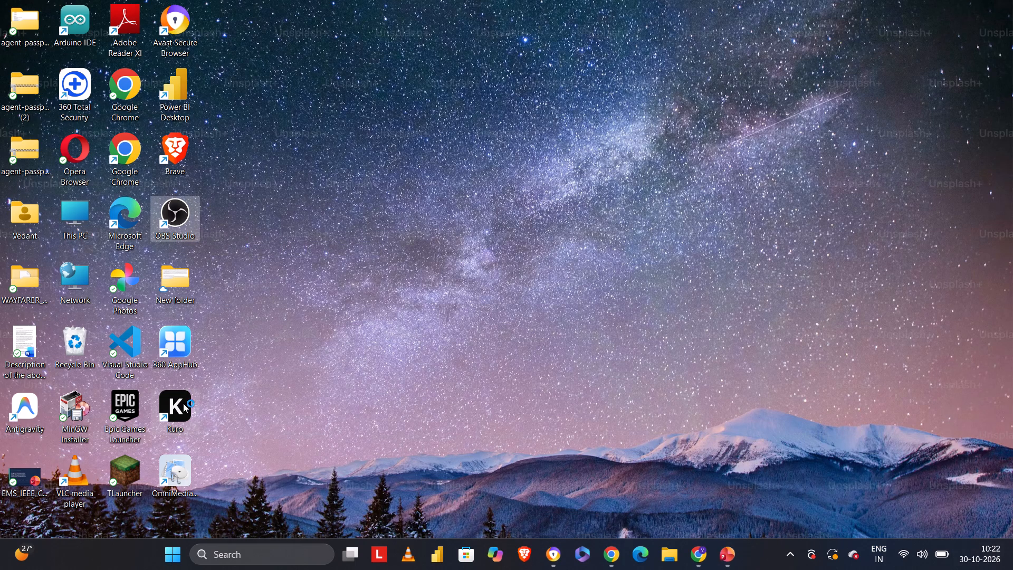
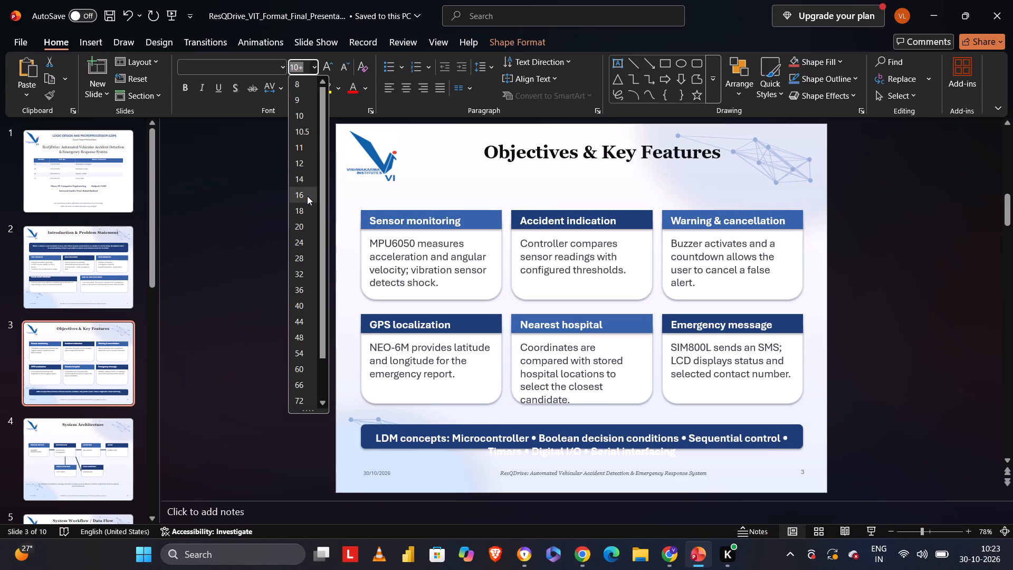
# Set the font size of the selected feature cards and LDM concepts banner text on slide 3 to 14.
pyautogui.click(307, 185)
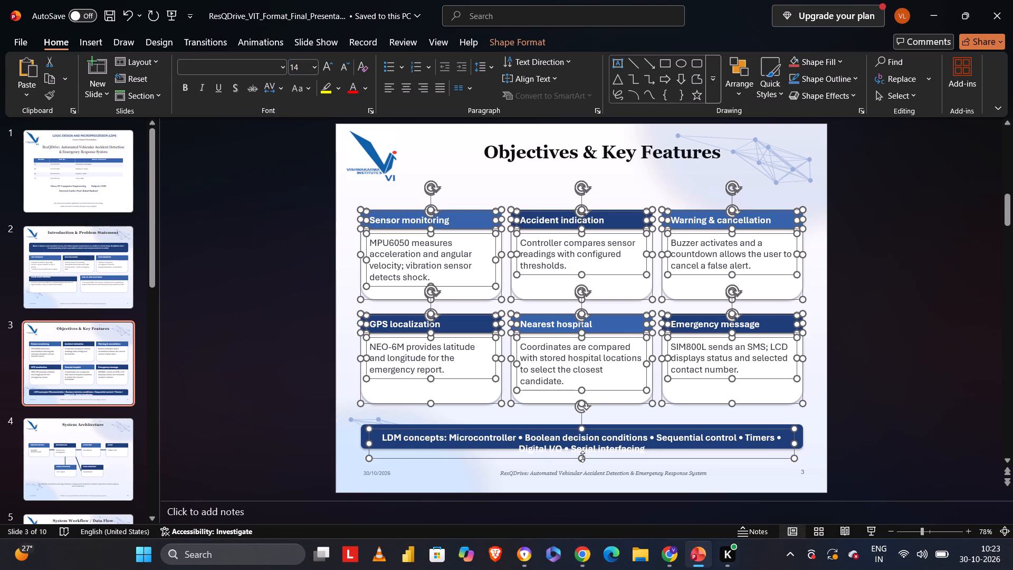
# Extend the blue LDM concepts banner on slide 3 downward so it encloses both lines of its text.
pyautogui.click(582, 457)
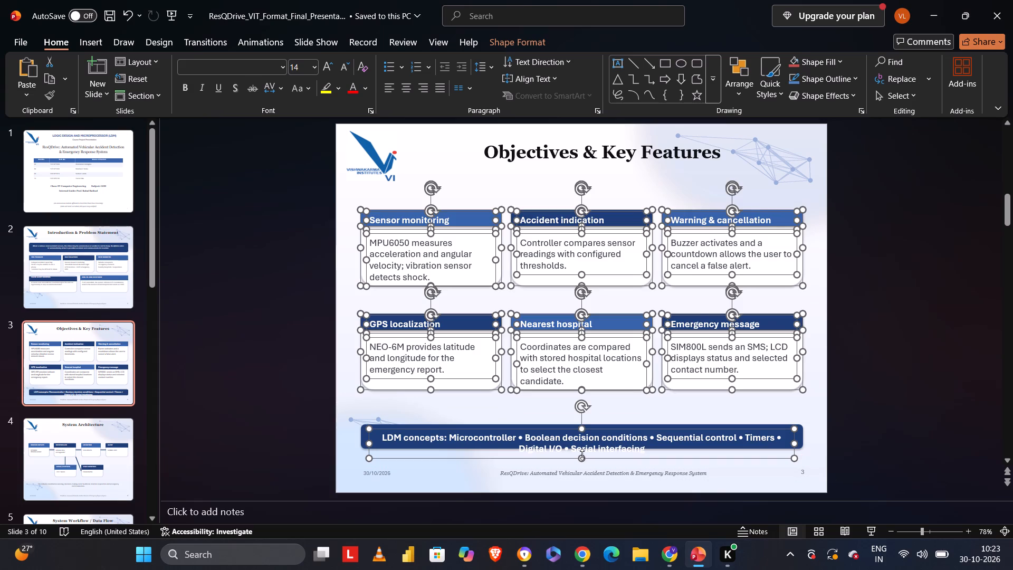
pyautogui.click(539, 411)
pyautogui.click(519, 438)
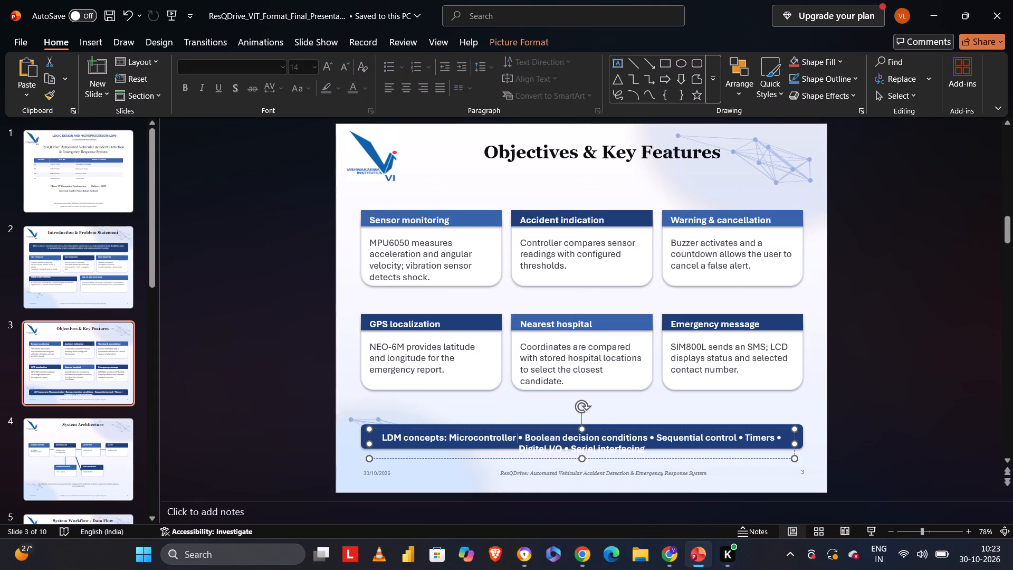
pyautogui.moveTo(580, 458); pyautogui.dragTo(579, 467)
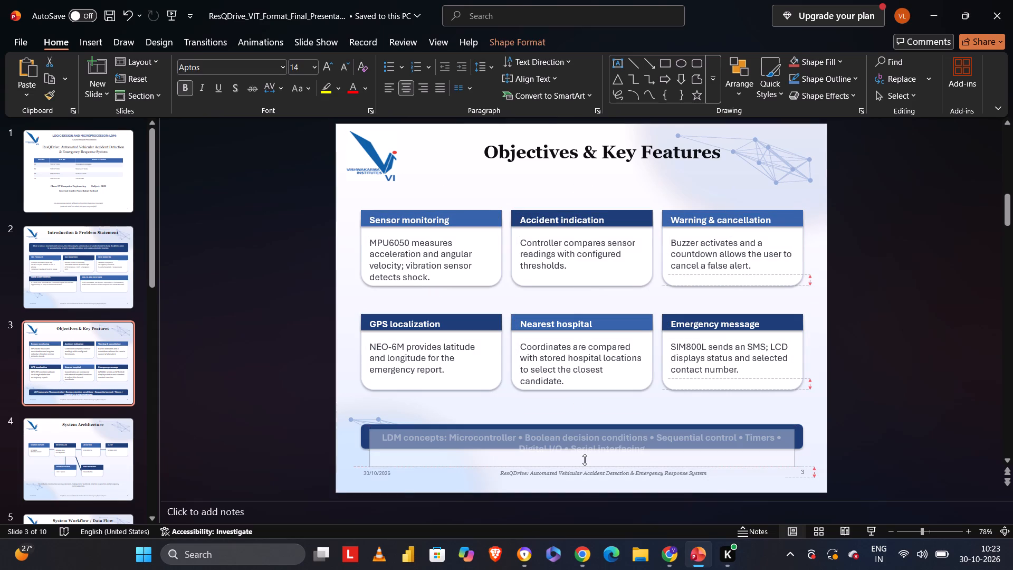
pyautogui.moveTo(584, 459); pyautogui.dragTo(584, 465)
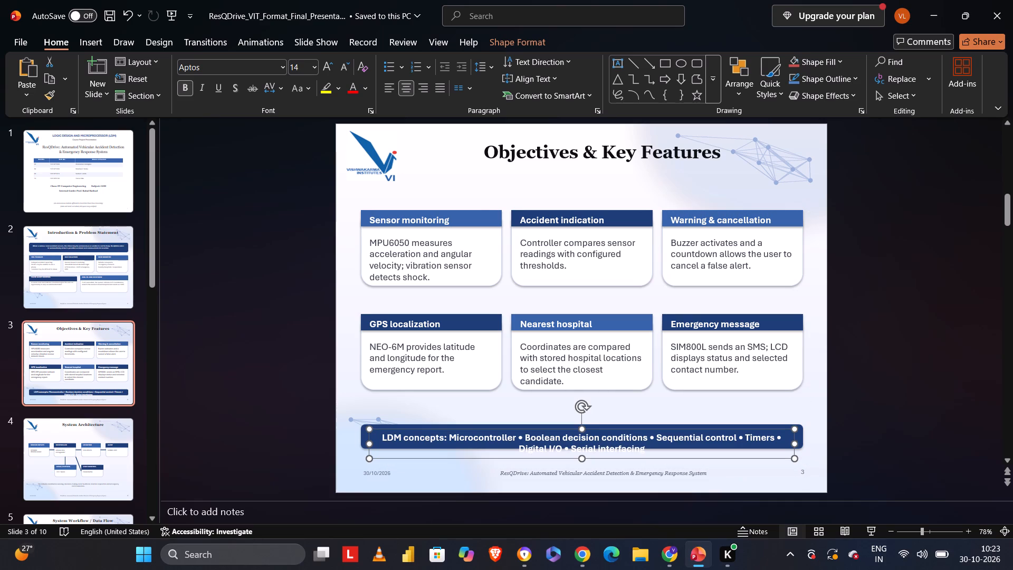
pyautogui.click(539, 436)
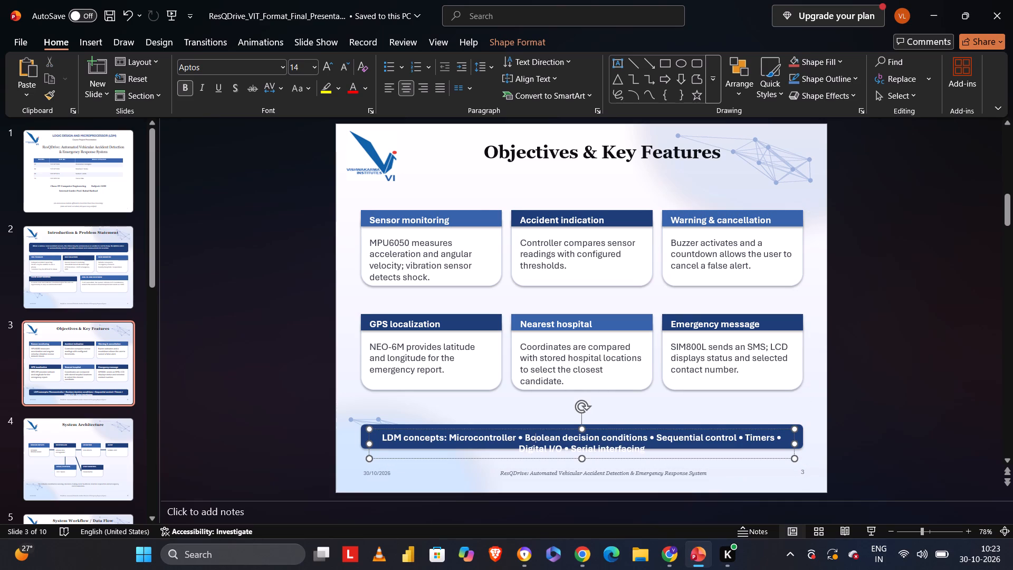
pyautogui.click(367, 434)
pyautogui.moveTo(582, 448); pyautogui.dragTo(584, 458)
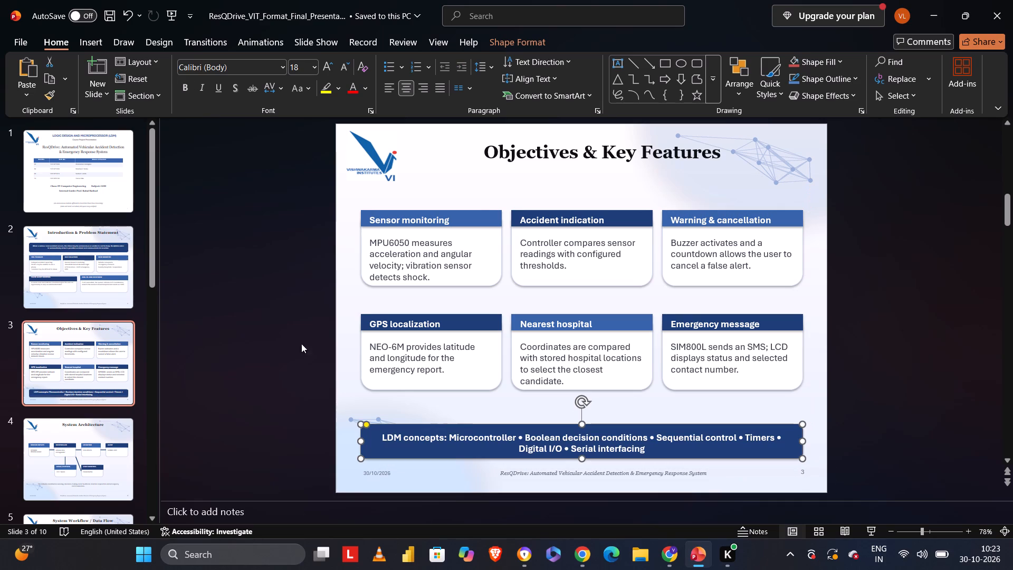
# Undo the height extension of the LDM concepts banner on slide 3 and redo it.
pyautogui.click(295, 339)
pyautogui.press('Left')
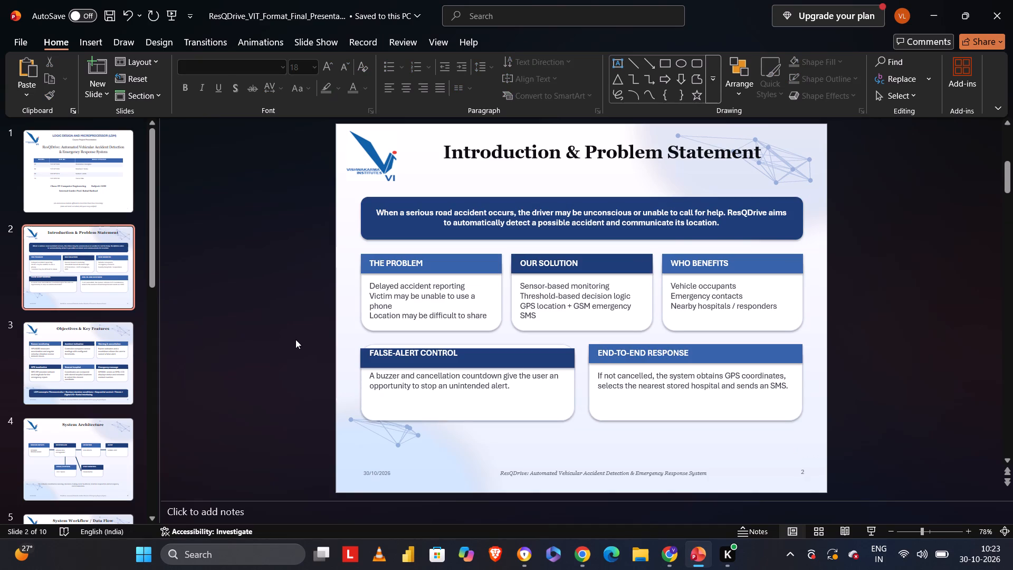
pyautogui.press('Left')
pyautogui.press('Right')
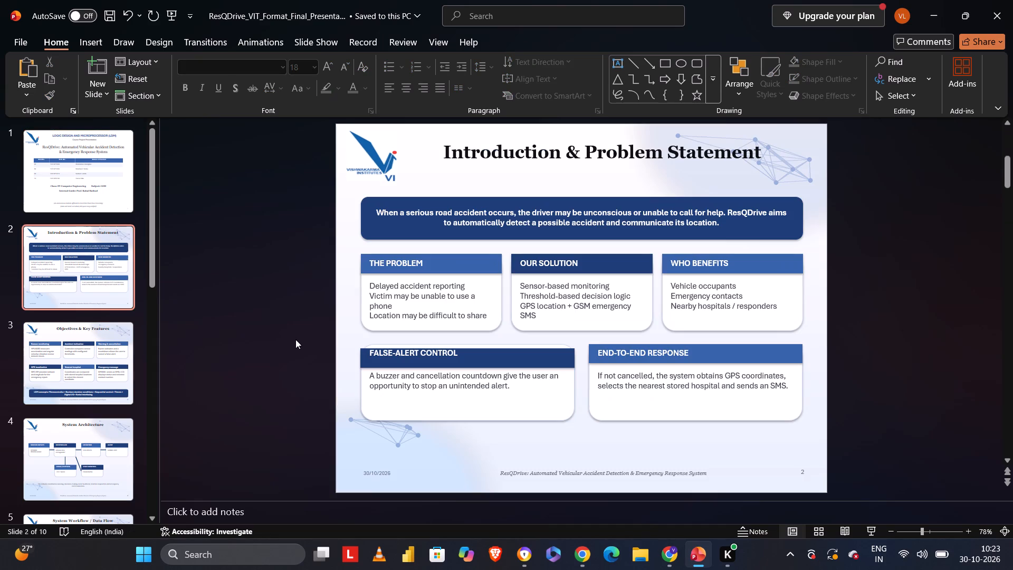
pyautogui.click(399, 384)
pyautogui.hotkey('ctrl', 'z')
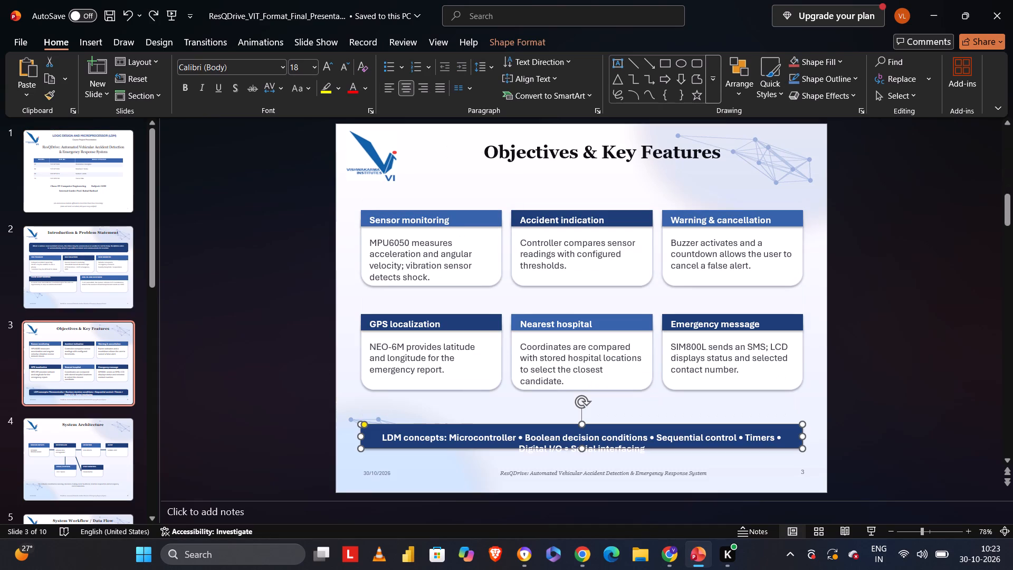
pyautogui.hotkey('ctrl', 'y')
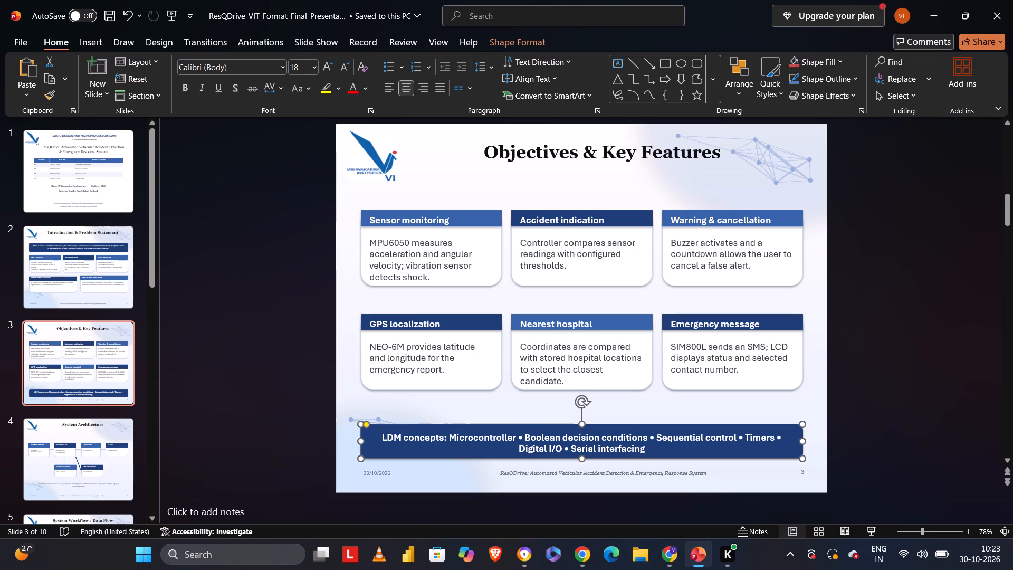
# Resize the FALSE-ALERT CONTROL header bar on slide 2 so its top and left edges line up with its card.
pyautogui.click(292, 280)
pyautogui.press('Left')
pyautogui.click(292, 280)
pyautogui.press('Left')
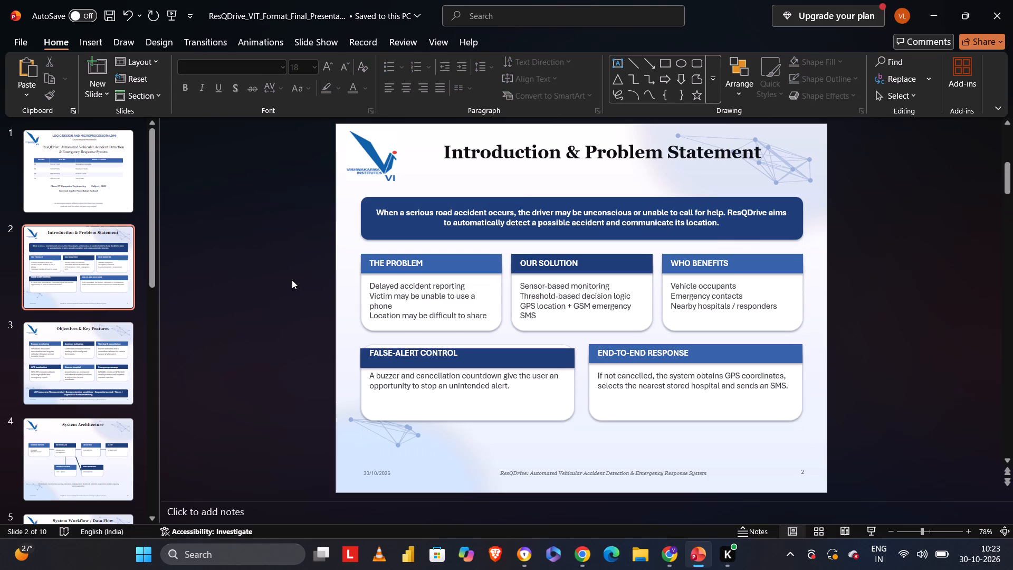
pyautogui.click(371, 354)
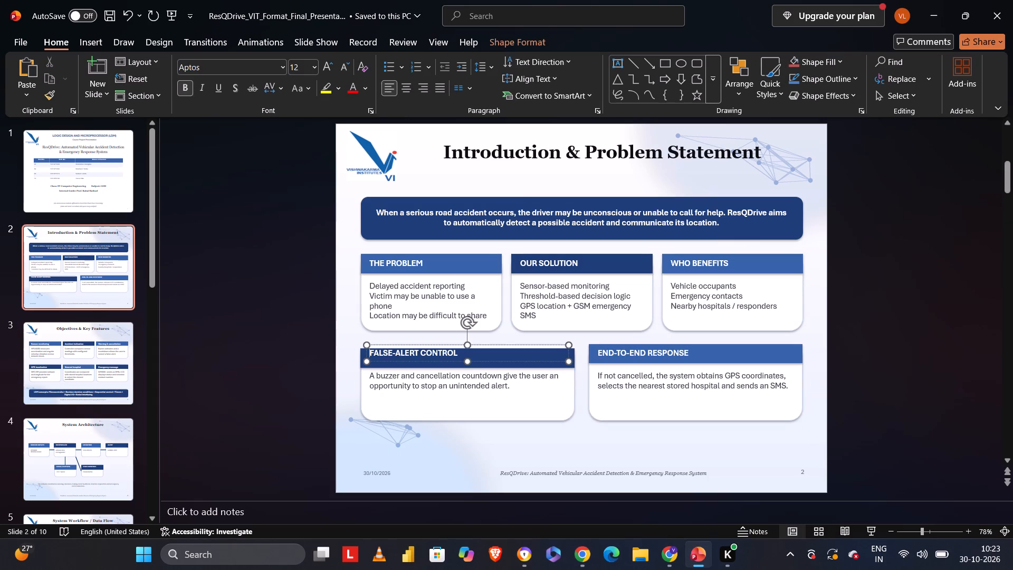
pyautogui.click(364, 356)
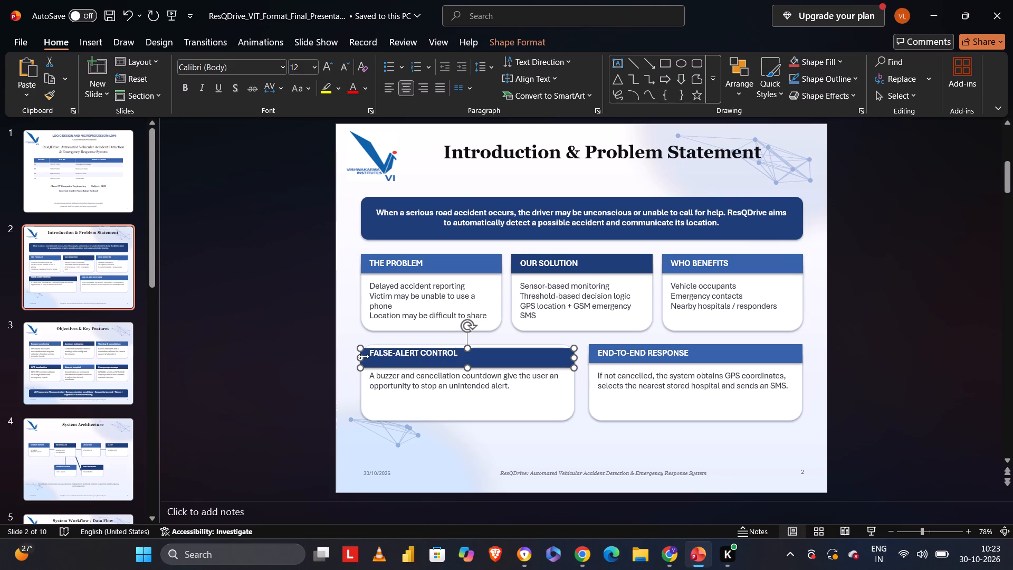
pyautogui.moveTo(361, 350); pyautogui.dragTo(367, 347)
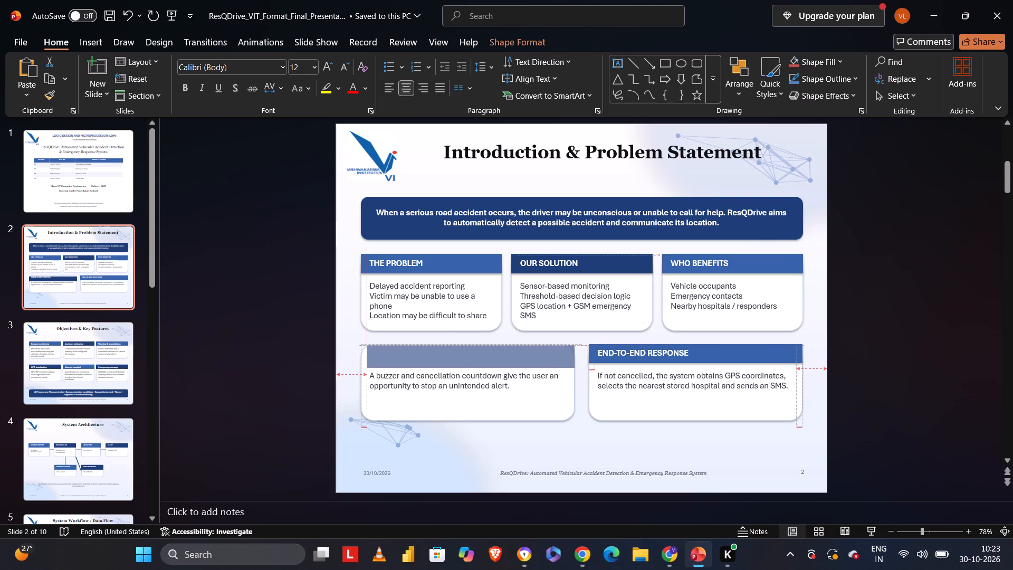
pyautogui.moveTo(367, 347); pyautogui.dragTo(366, 347)
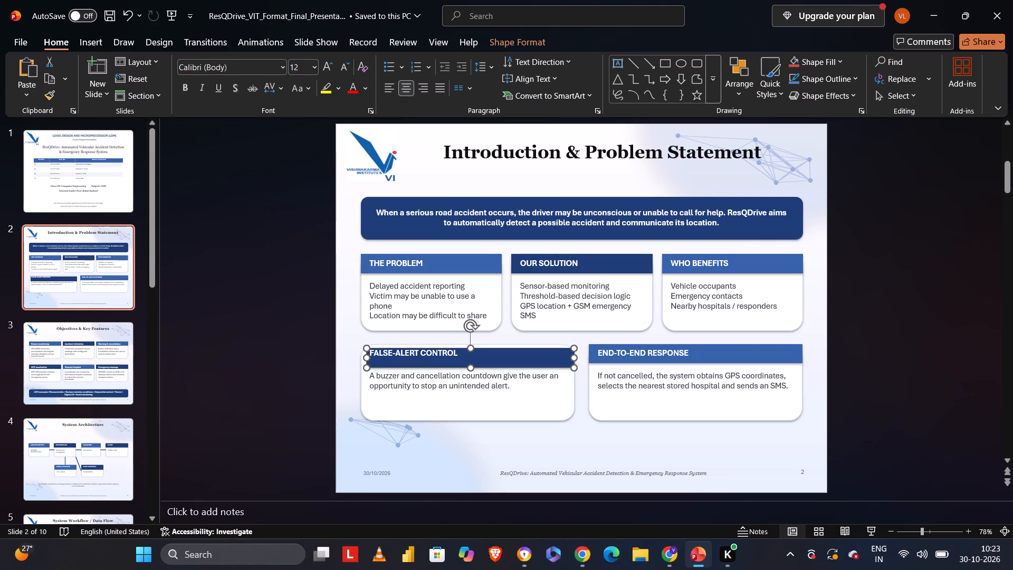
pyautogui.click(366, 346)
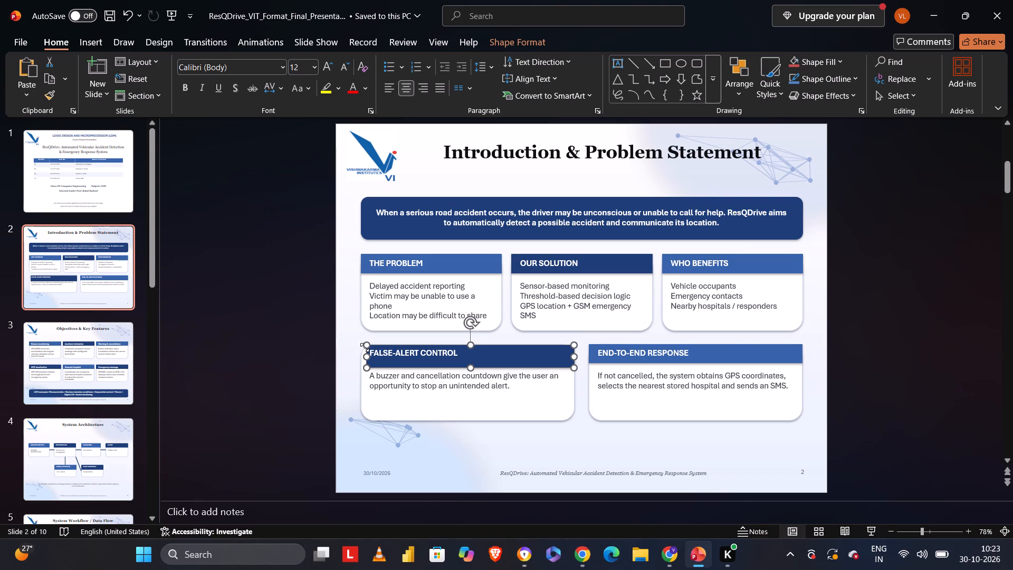
pyautogui.moveTo(363, 353); pyautogui.dragTo(358, 354)
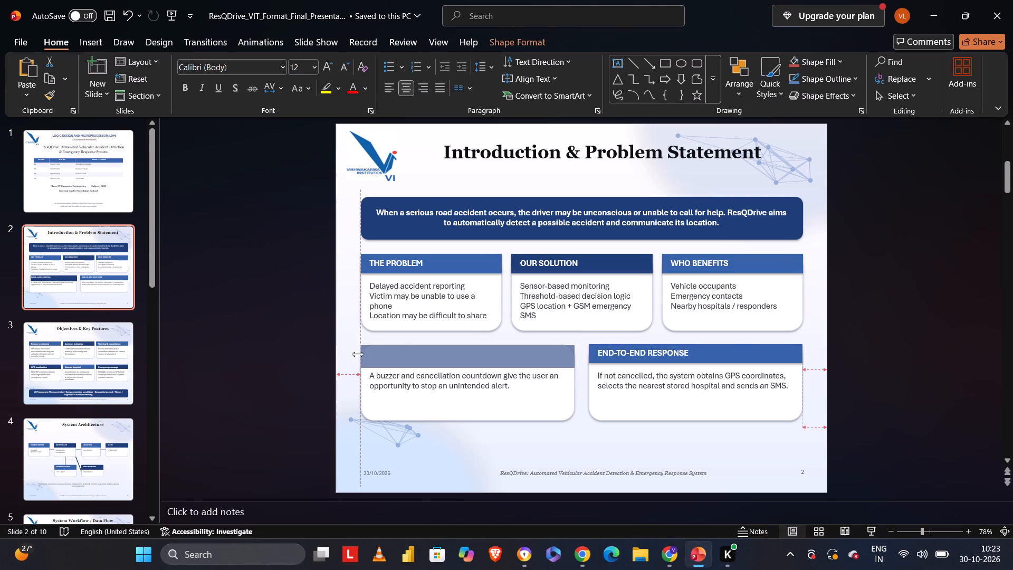
pyautogui.click(305, 344)
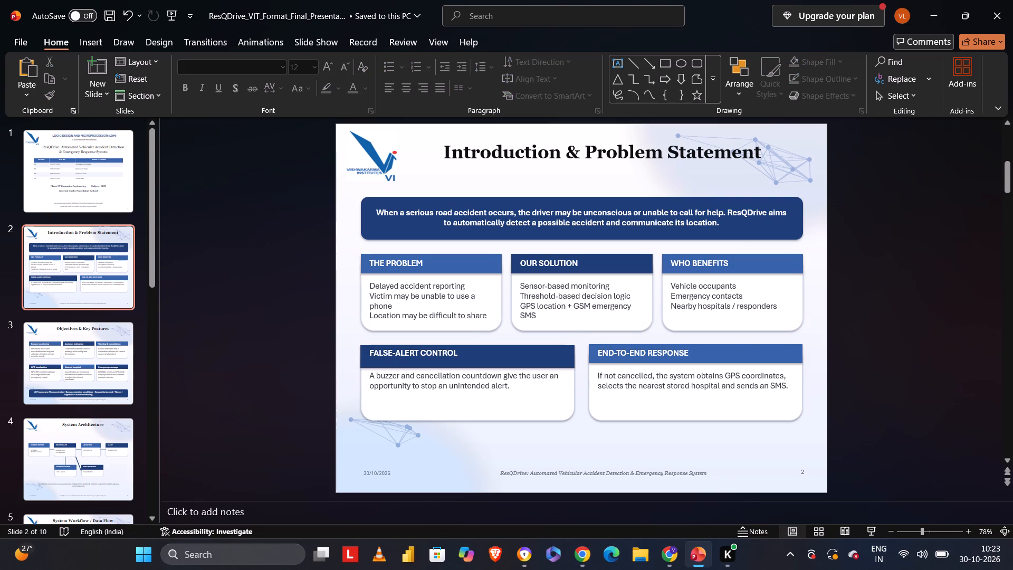
# Set the description text of the FALSE-ALERT CONTROL card on slide 2 to font size 14.
pyautogui.click(519, 392)
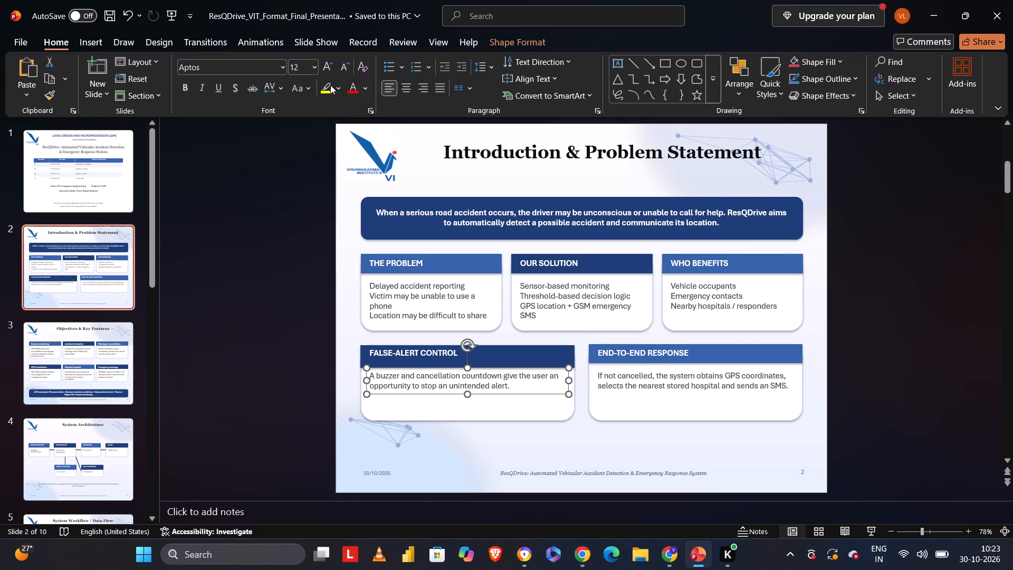
pyautogui.click(314, 69)
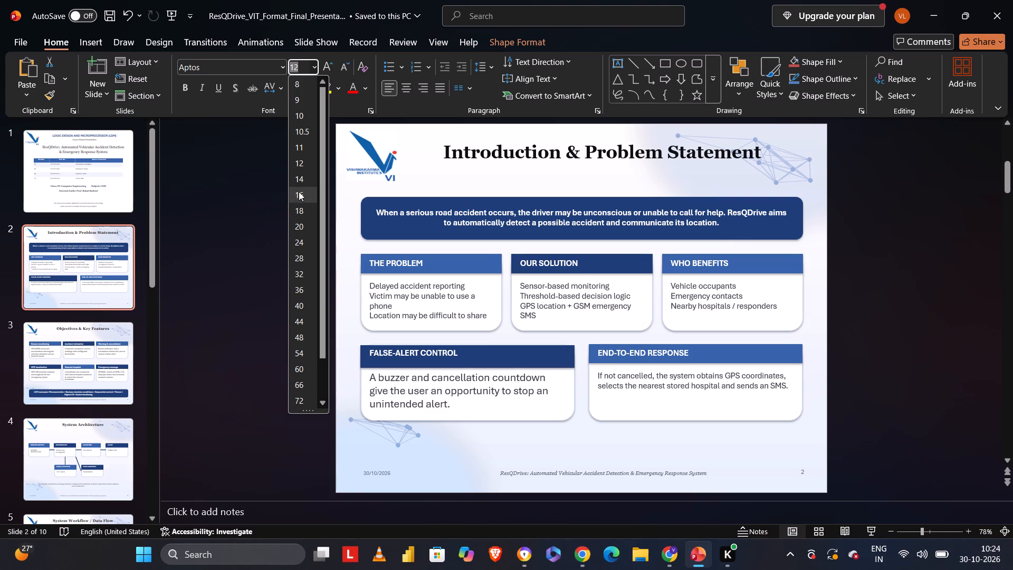
pyautogui.click(299, 184)
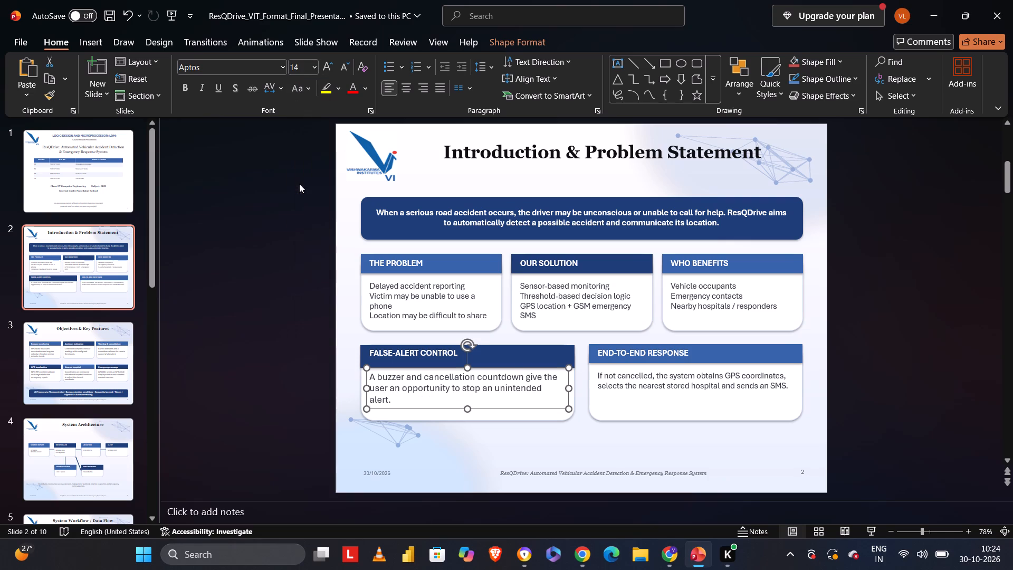
# Set the description text of the END-TO-END RESPONSE card on slide 2 to font size 16.
pyautogui.click(721, 378)
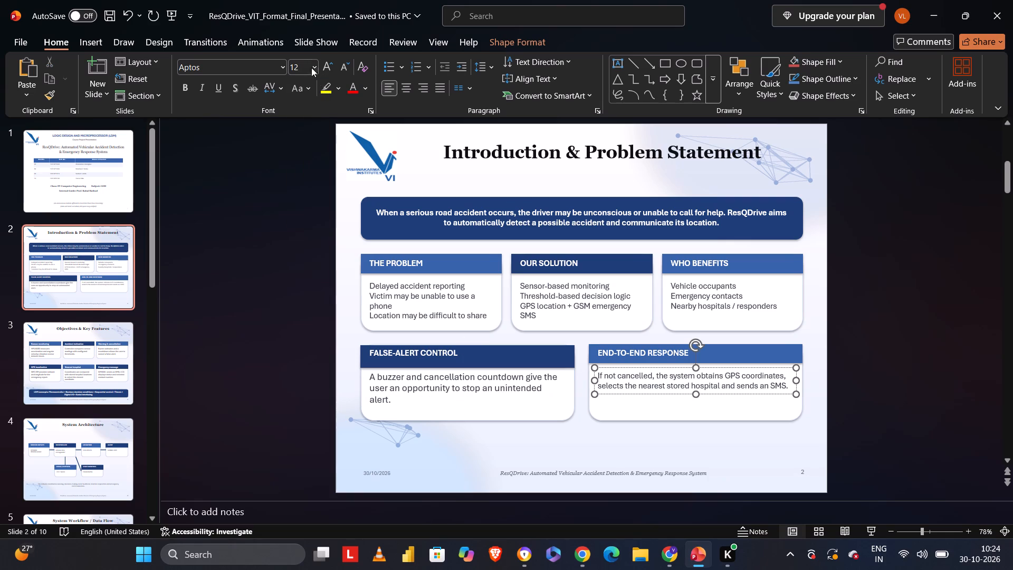
pyautogui.click(312, 68)
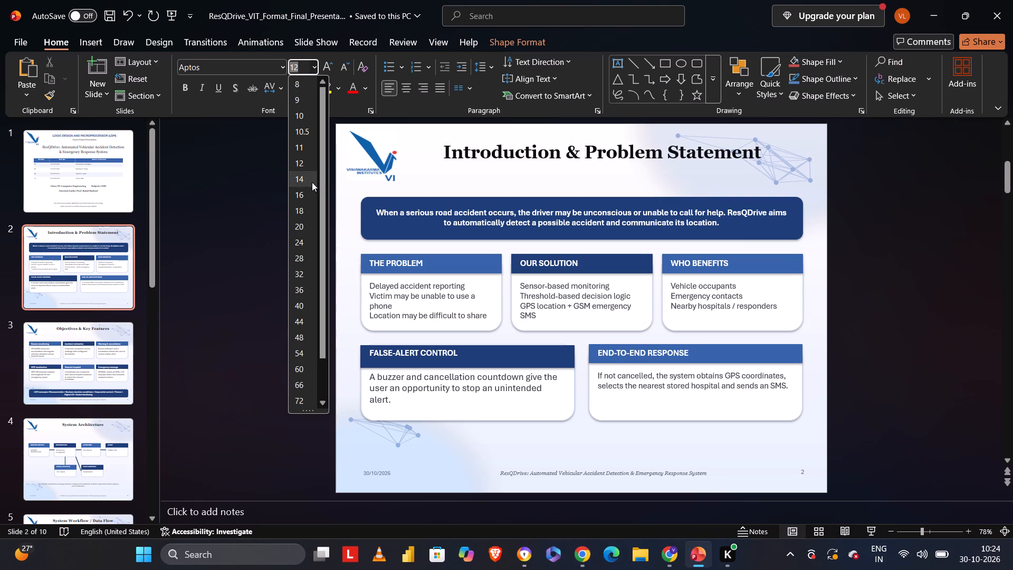
pyautogui.click(303, 184)
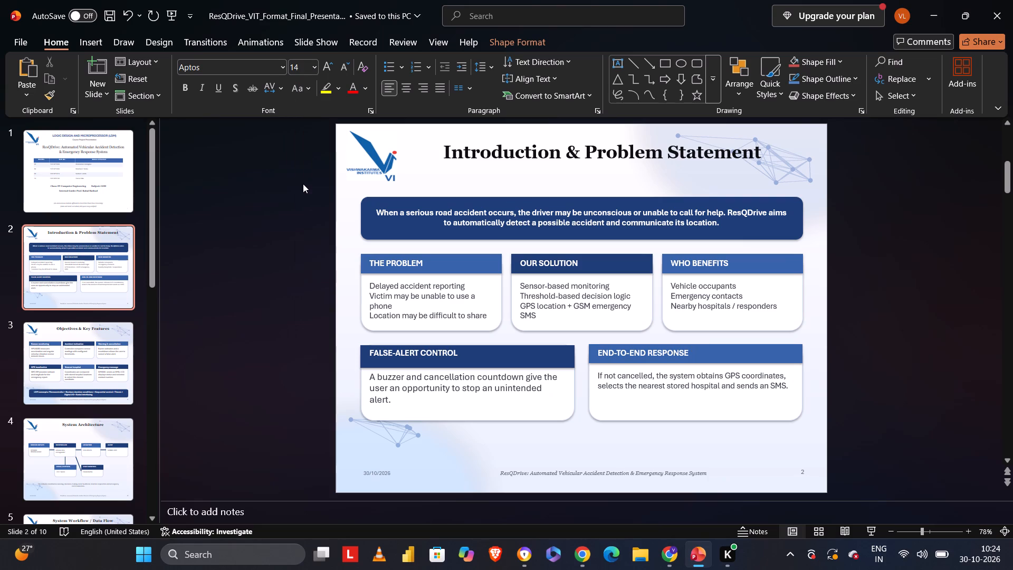
pyautogui.click(311, 72)
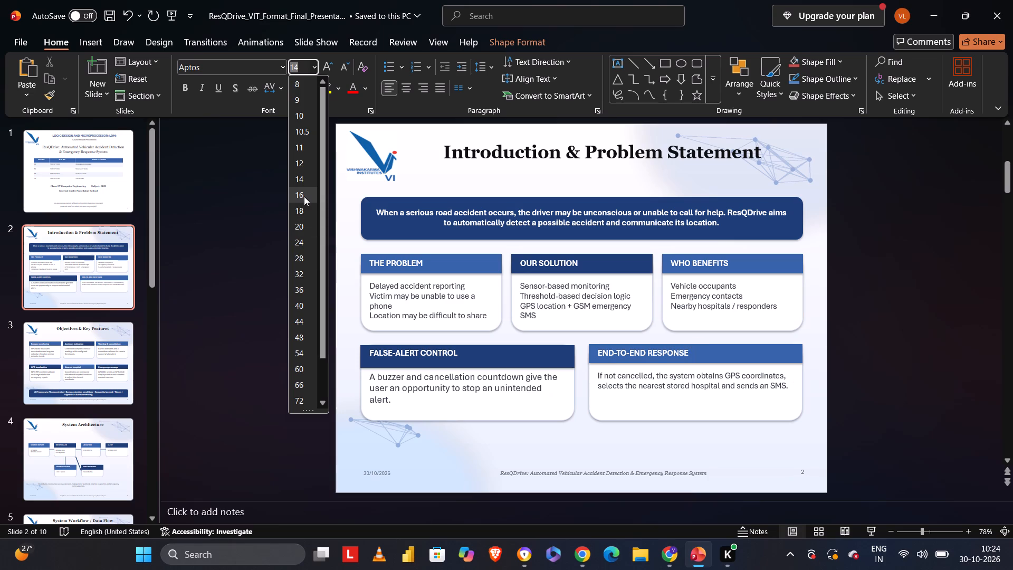
pyautogui.click(304, 196)
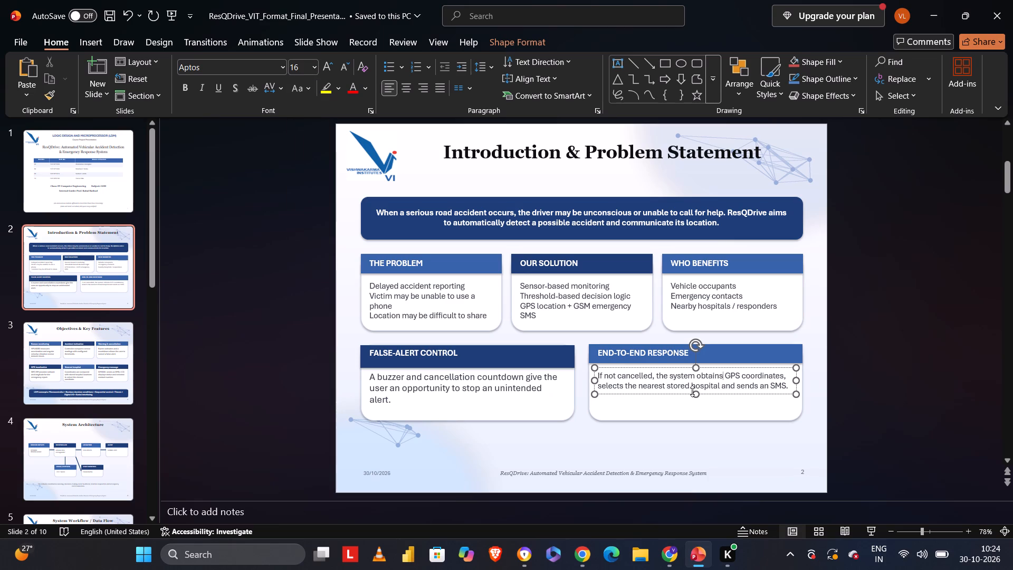
pyautogui.moveTo(693, 392); pyautogui.dragTo(694, 408)
pyautogui.moveTo(788, 383); pyautogui.dragTo(572, 361)
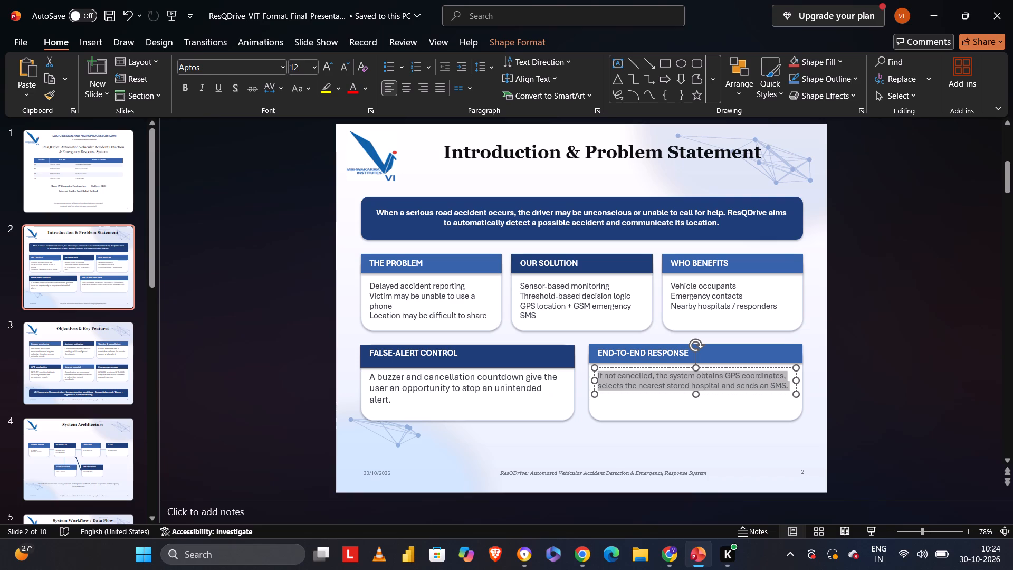
pyautogui.click(316, 72)
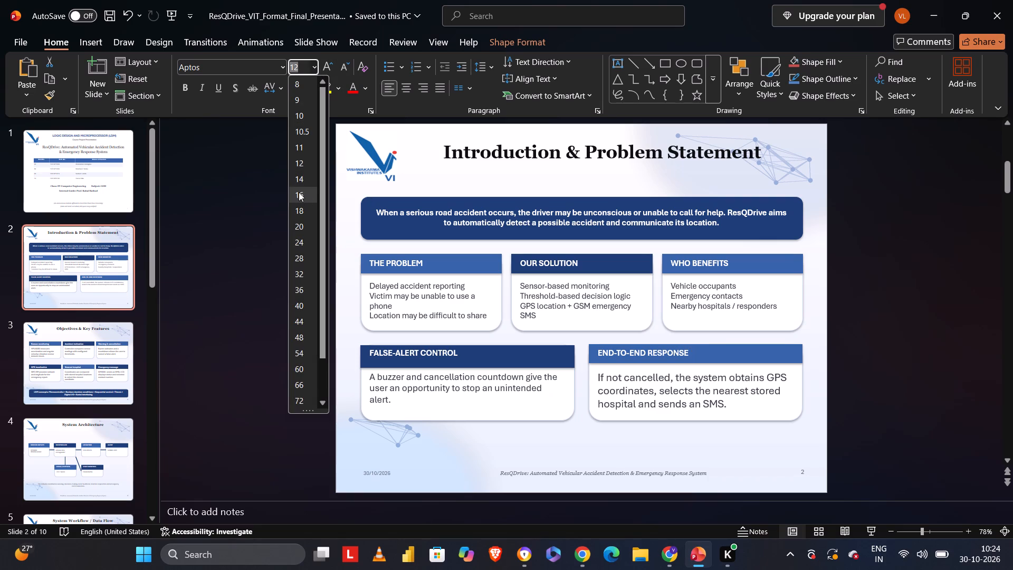
pyautogui.click(299, 192)
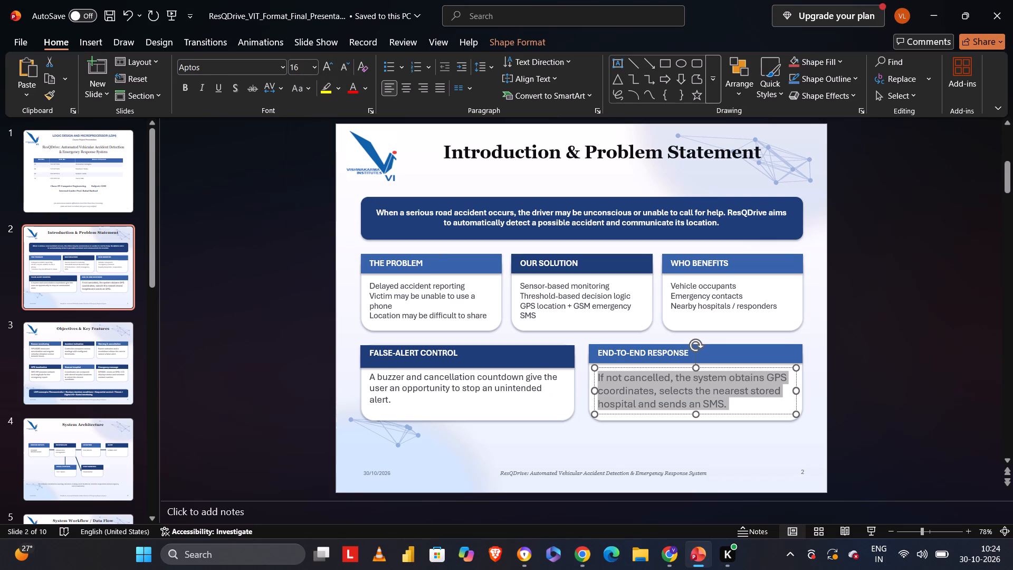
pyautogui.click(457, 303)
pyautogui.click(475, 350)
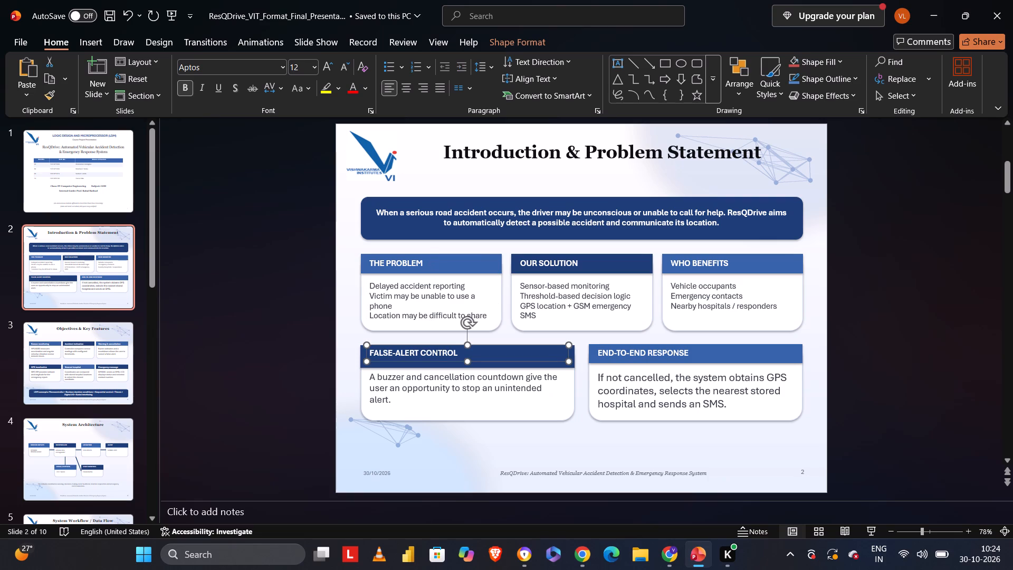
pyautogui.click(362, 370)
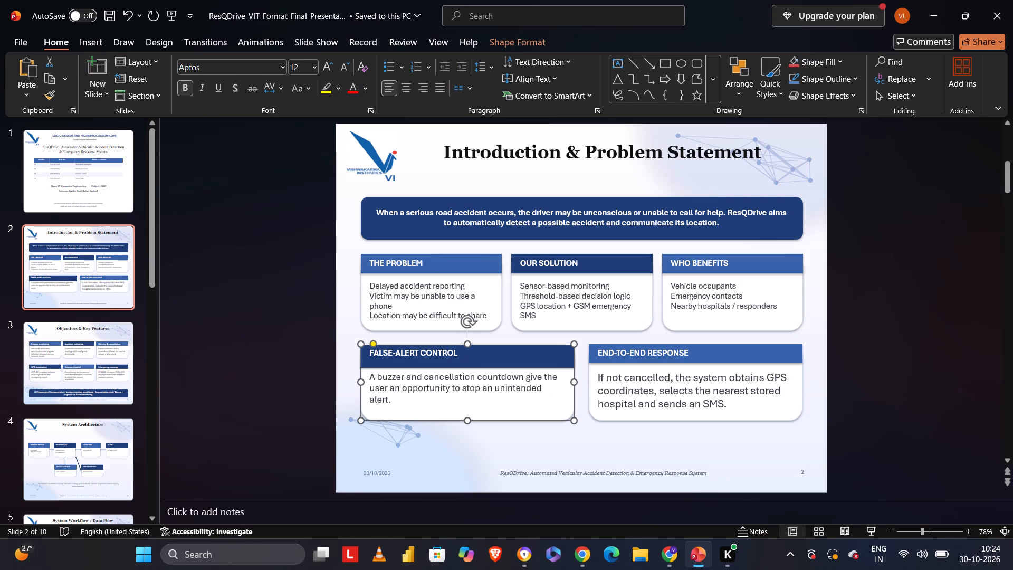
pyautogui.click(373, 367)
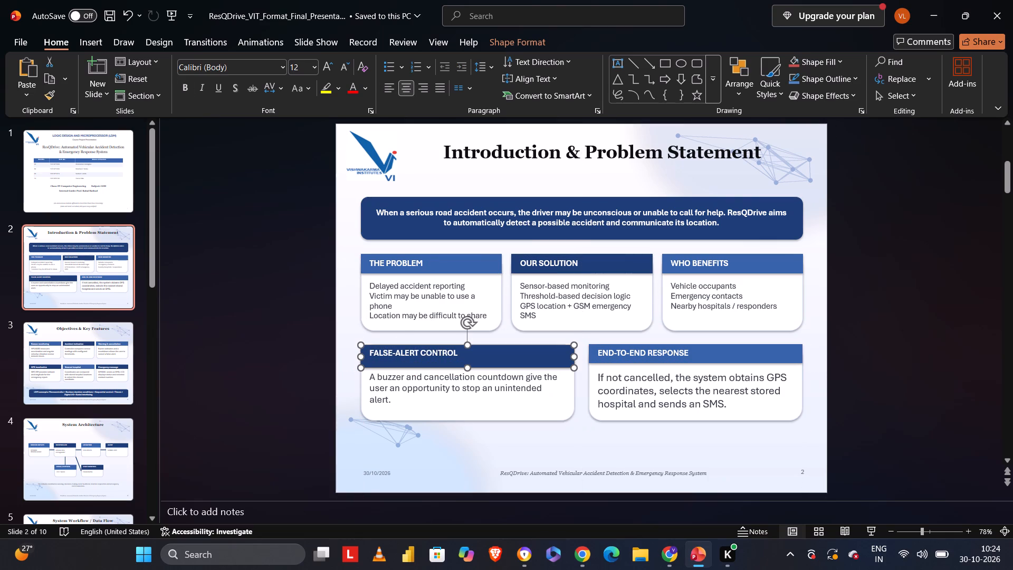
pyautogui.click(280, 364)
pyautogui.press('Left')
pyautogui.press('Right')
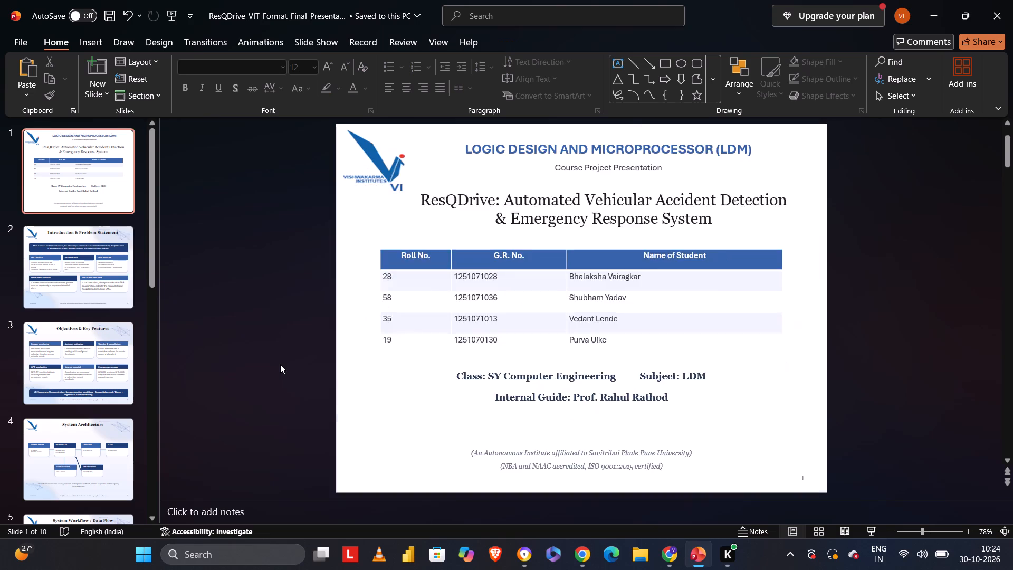
# Set the MPU6050 and Vibration sensor text of the SENSOR INPUTS card on slide 4 to font size 14.
pyautogui.press('Right')
pyautogui.press('Right')
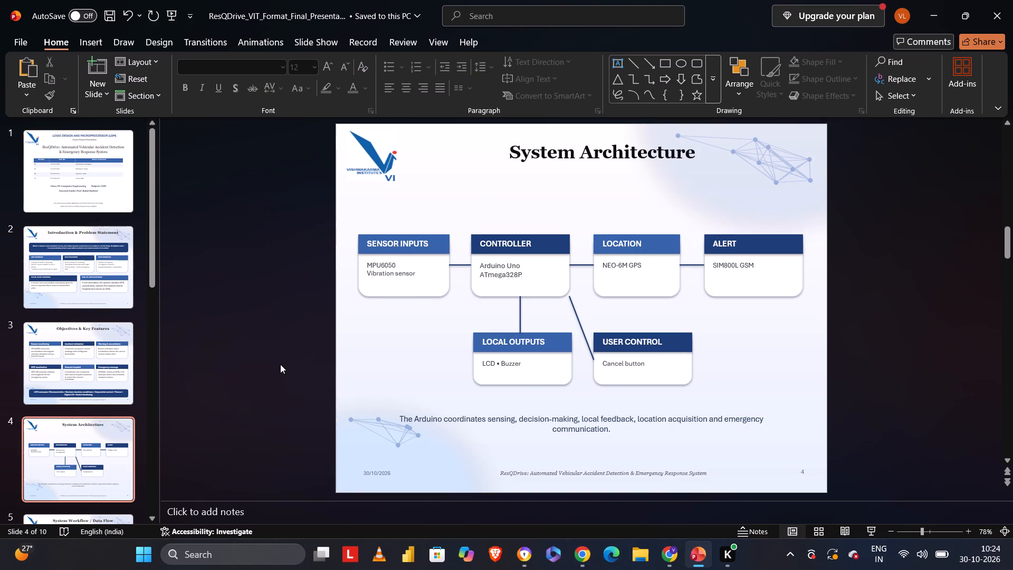
pyautogui.click(407, 277)
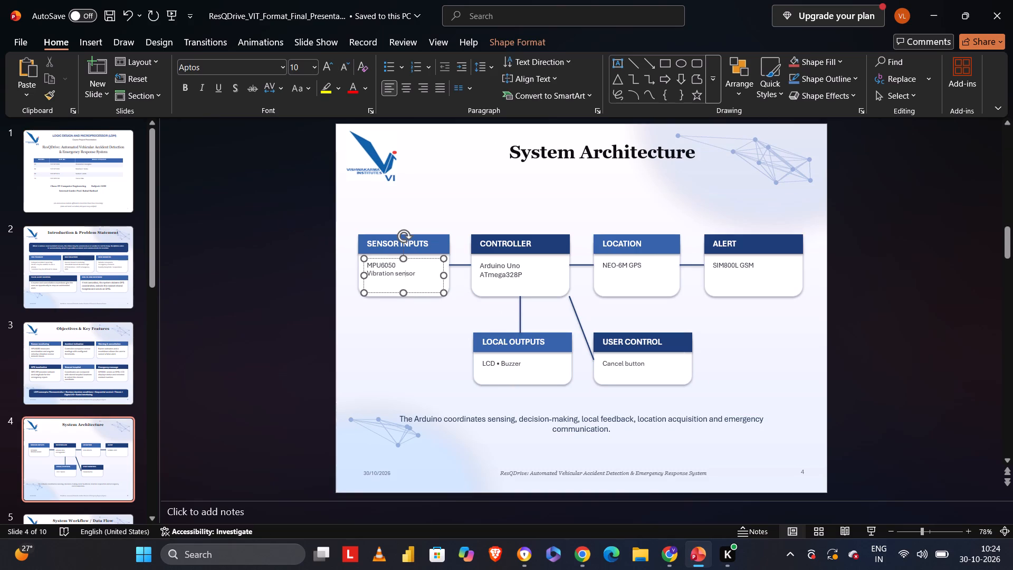
pyautogui.click(318, 69)
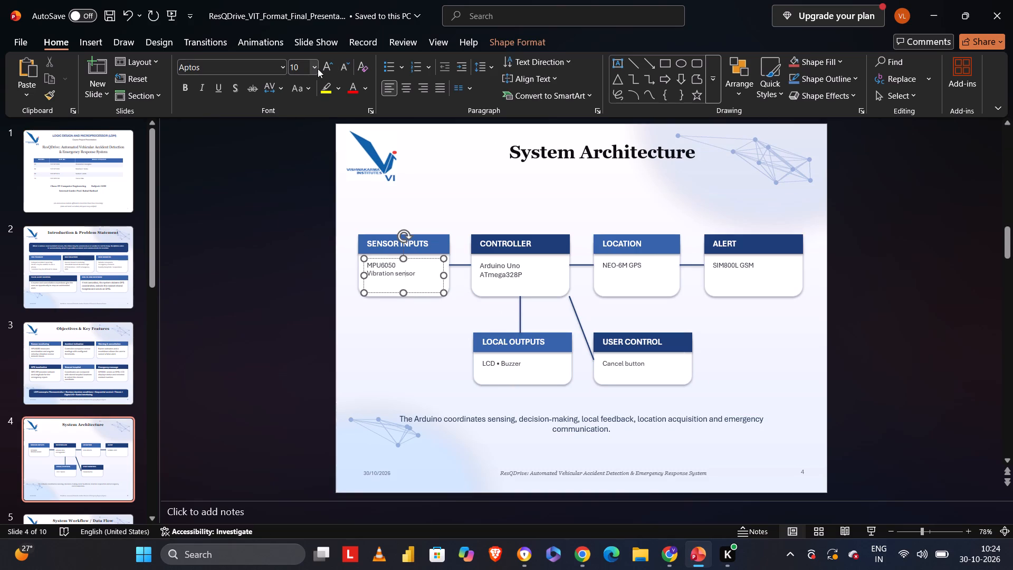
pyautogui.click(317, 69)
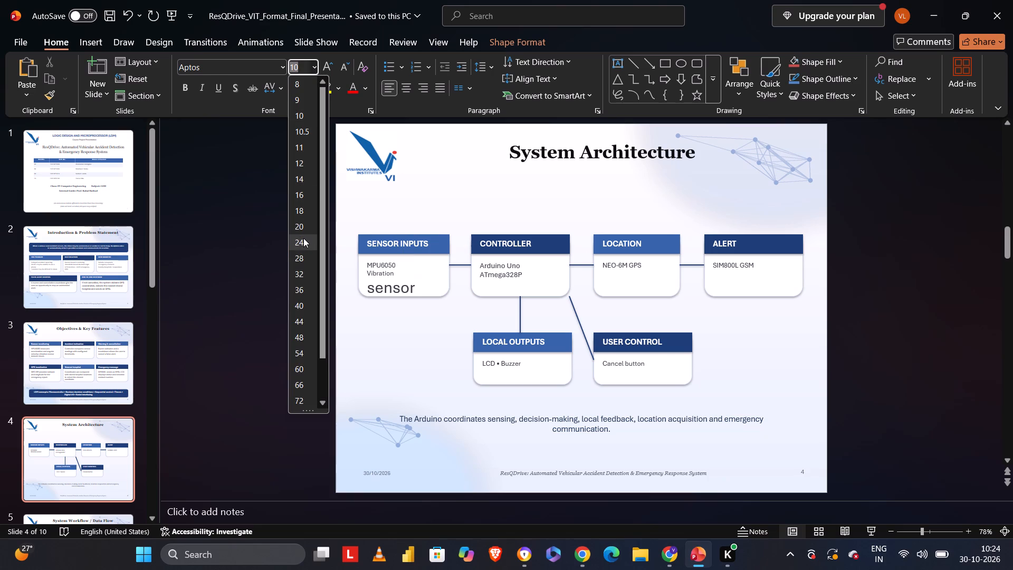
pyautogui.click(261, 187)
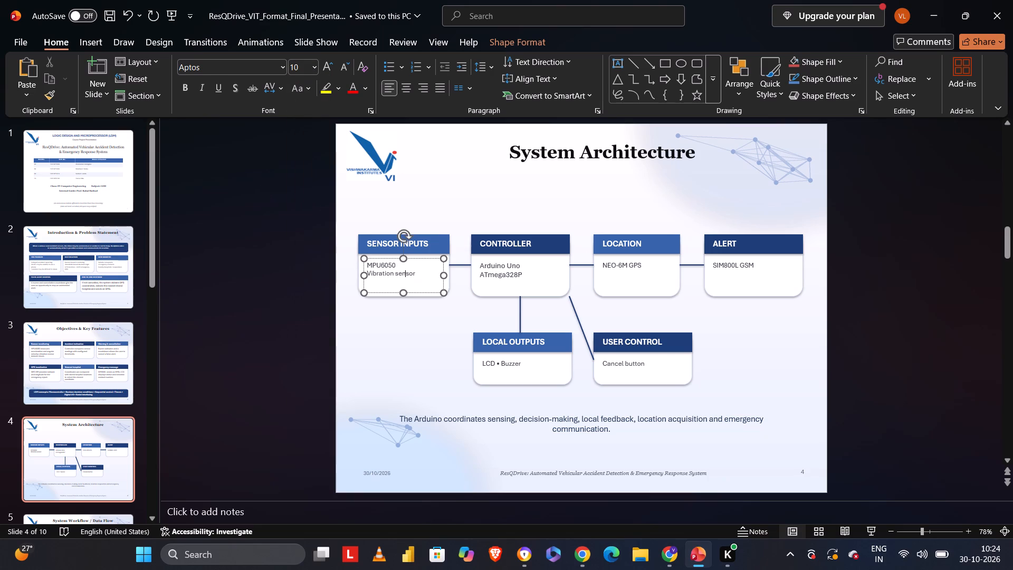
pyautogui.click(419, 271)
pyautogui.click(421, 273)
pyautogui.moveTo(414, 273); pyautogui.dragTo(355, 264)
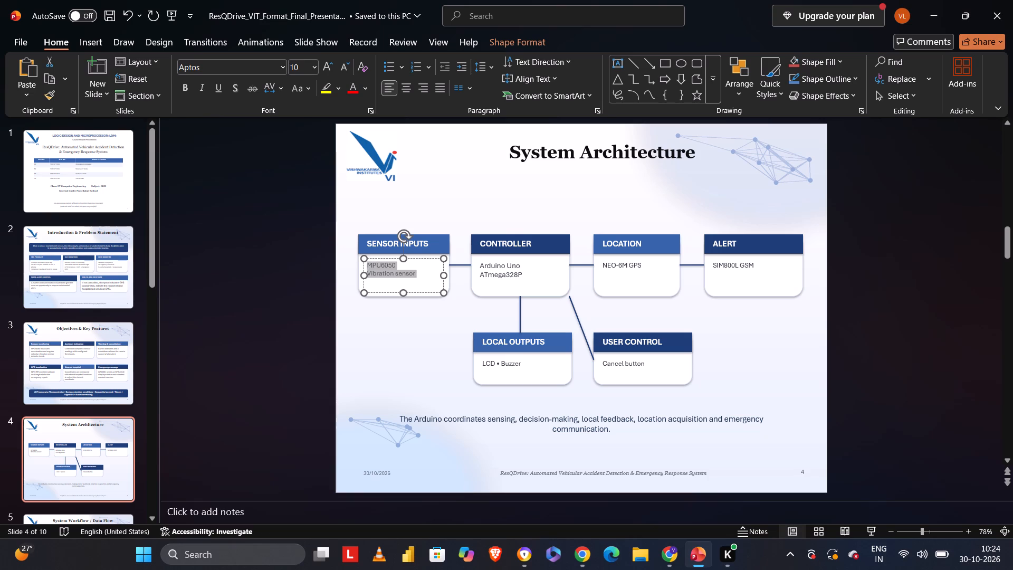
pyautogui.moveTo(355, 264); pyautogui.dragTo(355, 264)
pyautogui.click(312, 69)
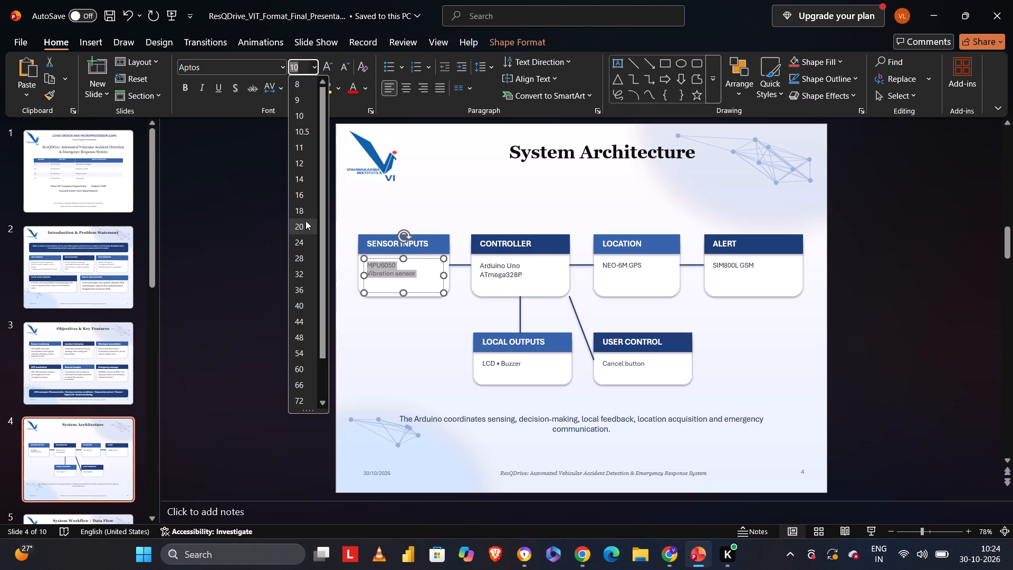
pyautogui.click(292, 184)
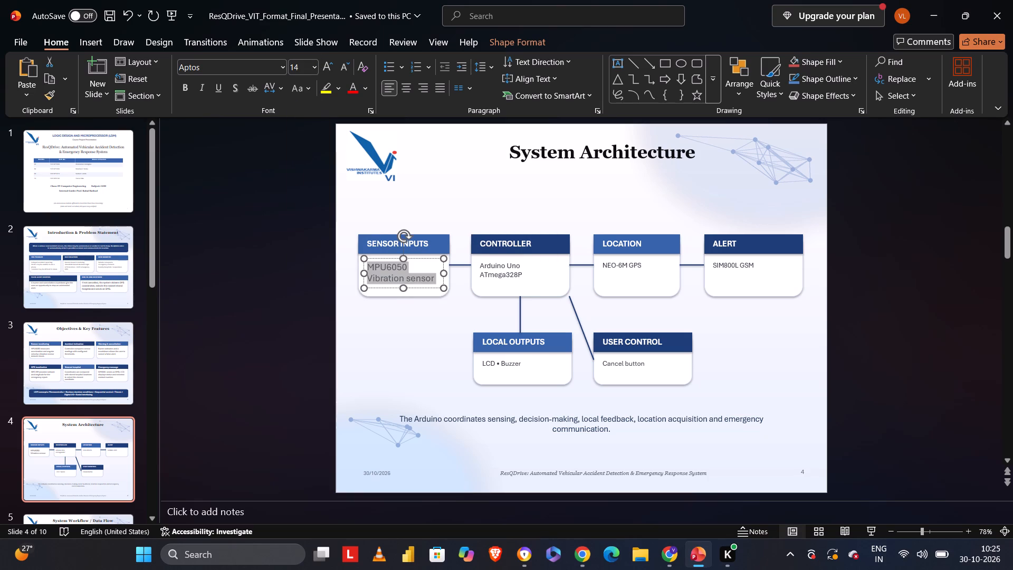
# Set the Arduino Uno ATmega328P text of the CONTROLLER card on slide 4 to font size 14.
pyautogui.click(528, 265)
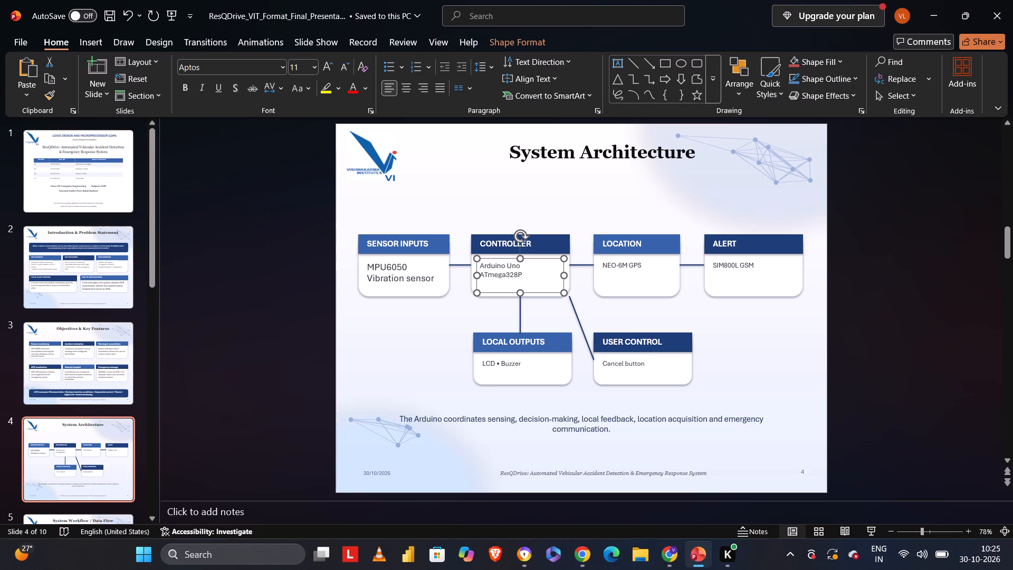
pyautogui.moveTo(522, 272); pyautogui.dragTo(461, 259)
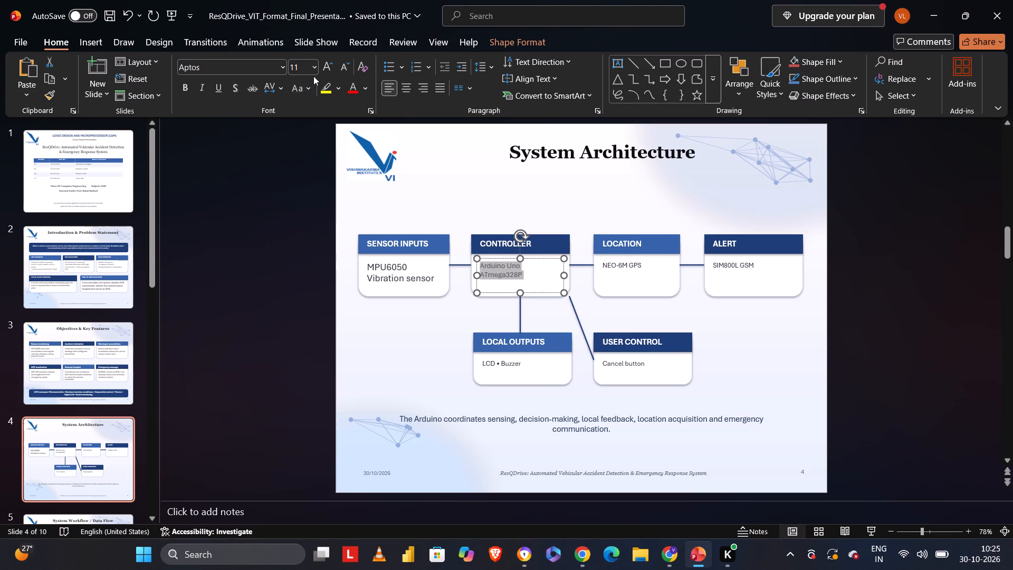
pyautogui.moveTo(312, 71); pyautogui.dragTo(304, 184)
pyautogui.click(304, 184)
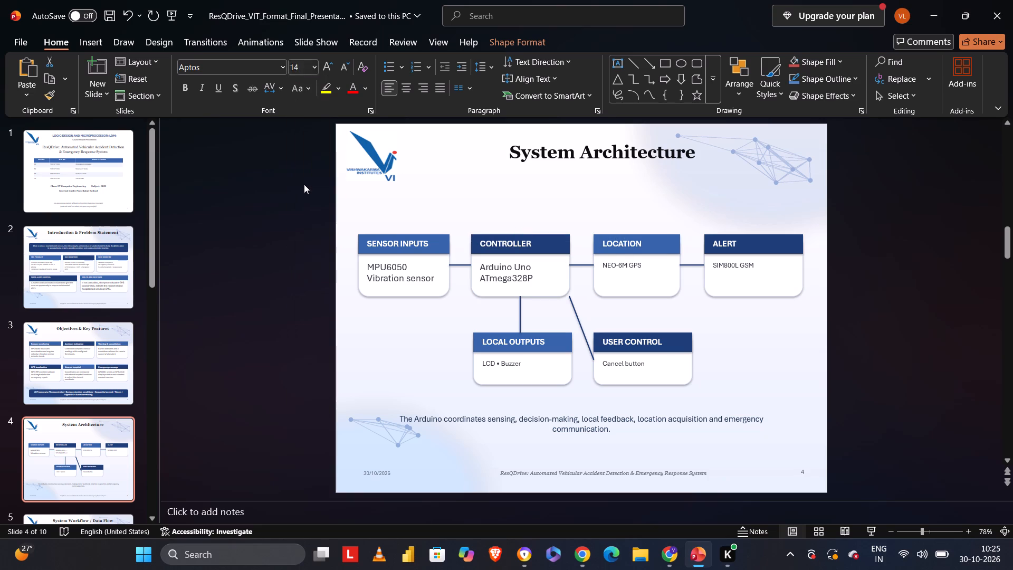
# Set the NEO-6M GPS text of the LOCATION card on slide 4 to font size 14.
pyautogui.click(627, 265)
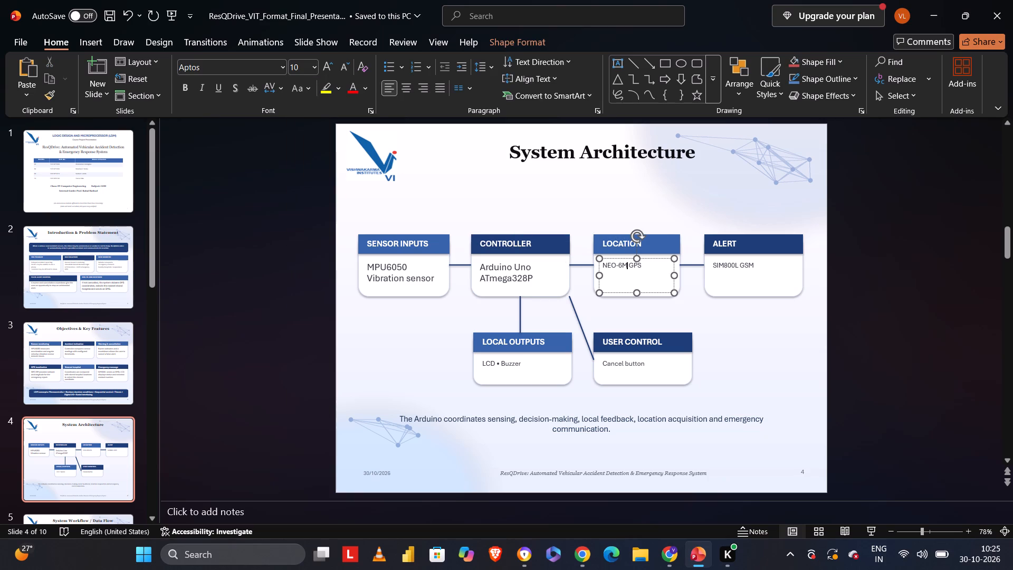
pyautogui.click(646, 270)
pyautogui.click(644, 267)
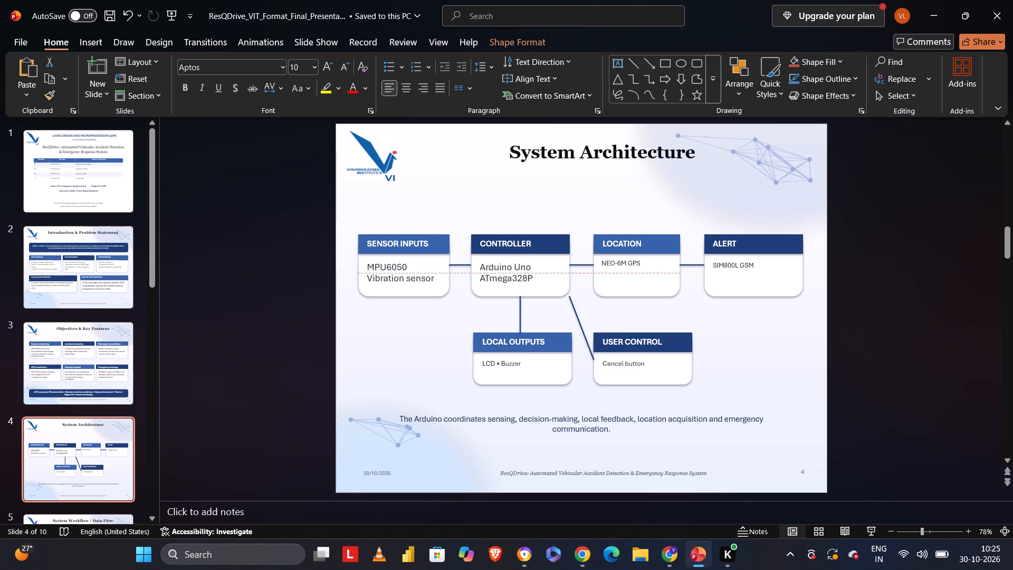
pyautogui.moveTo(635, 265); pyautogui.dragTo(633, 265)
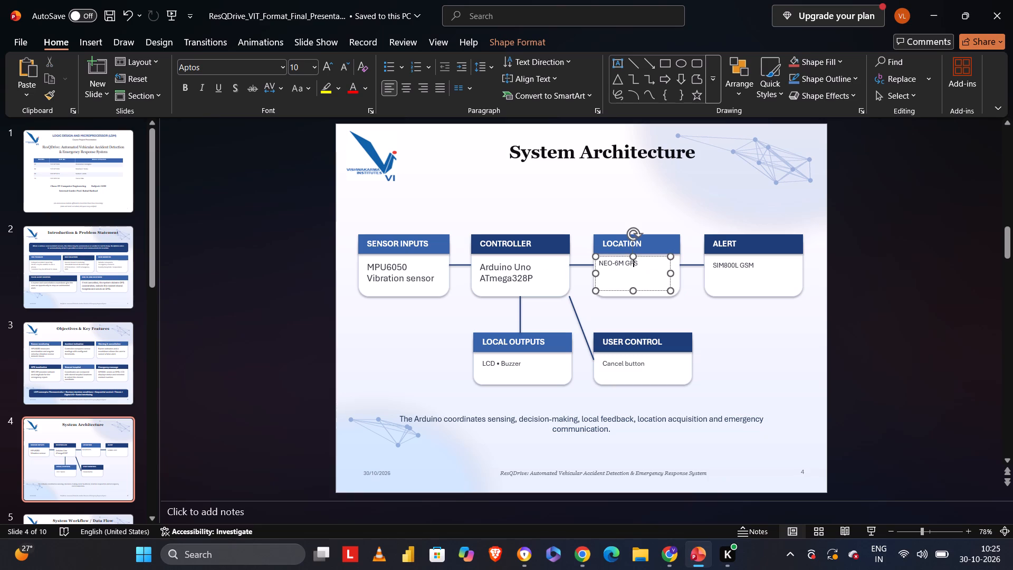
pyautogui.moveTo(633, 265); pyautogui.dragTo(624, 264)
pyautogui.click(638, 261)
pyautogui.moveTo(636, 263); pyautogui.dragTo(617, 263)
pyautogui.moveTo(617, 263); pyautogui.dragTo(610, 263)
pyautogui.click(316, 69)
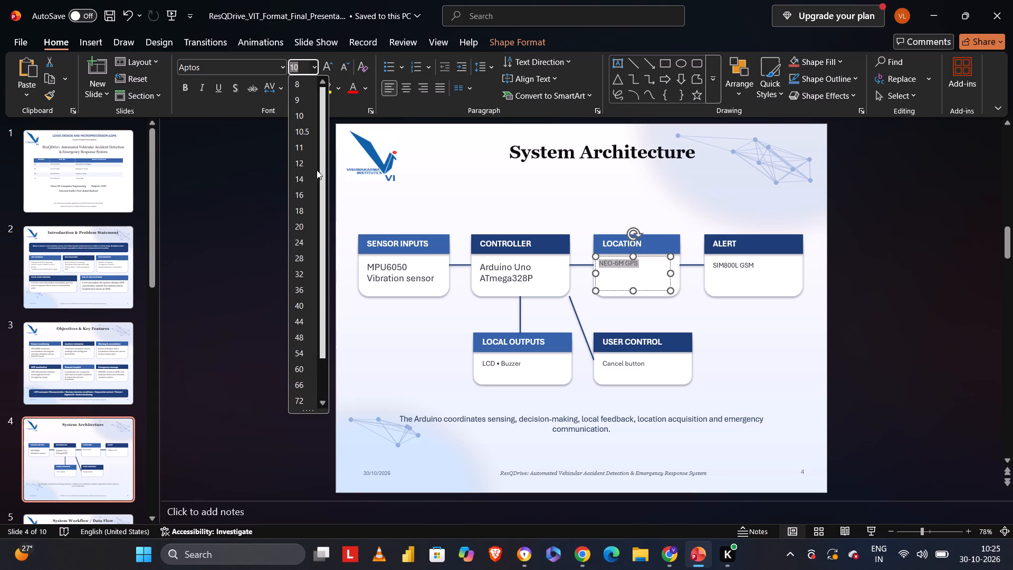
pyautogui.click(303, 183)
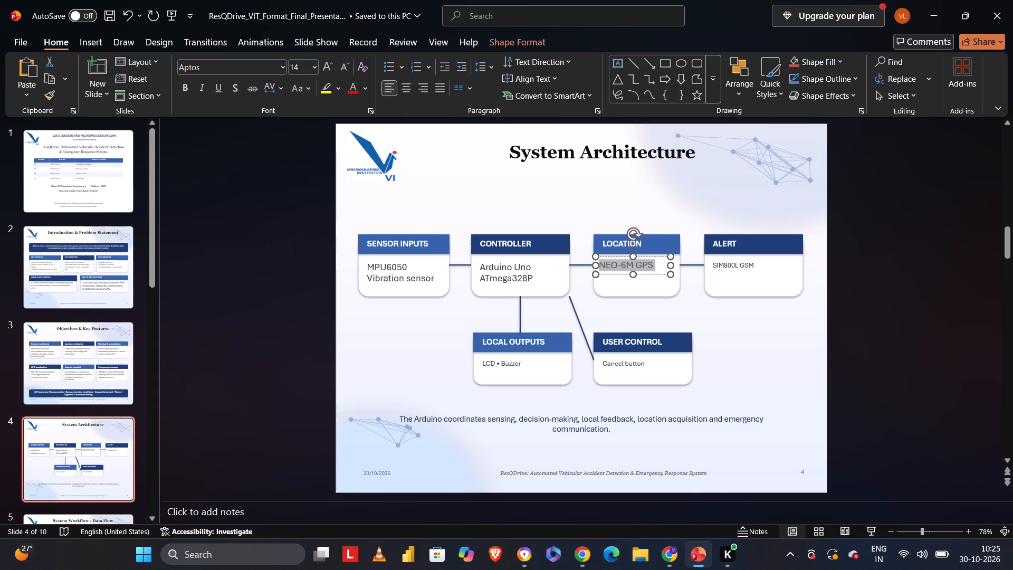
# Set the SIM800L GSM text of the ALERT card on slide 4 to font size 14.
pyautogui.click(742, 259)
pyautogui.moveTo(753, 267); pyautogui.dragTo(701, 265)
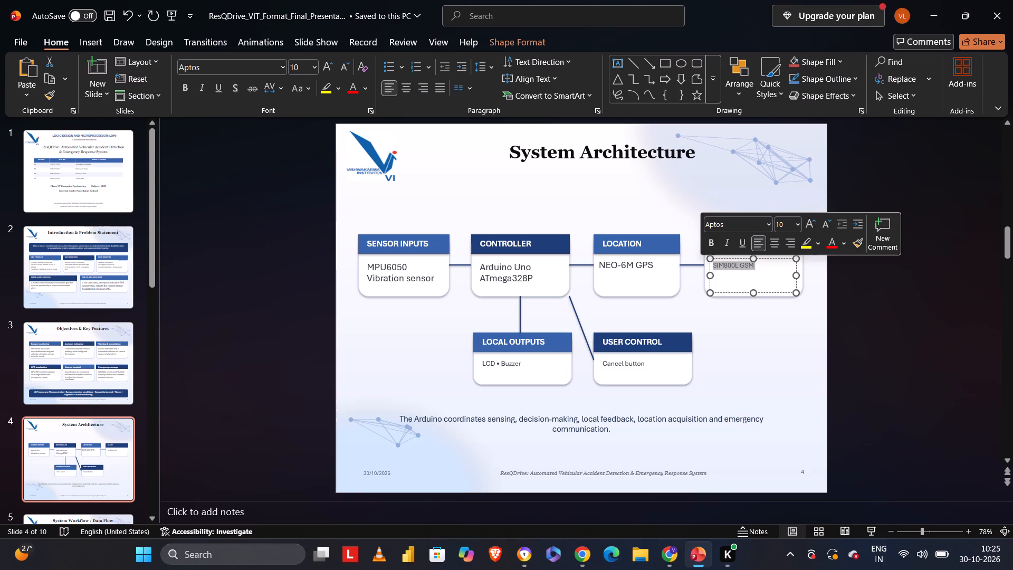
pyautogui.click(318, 59)
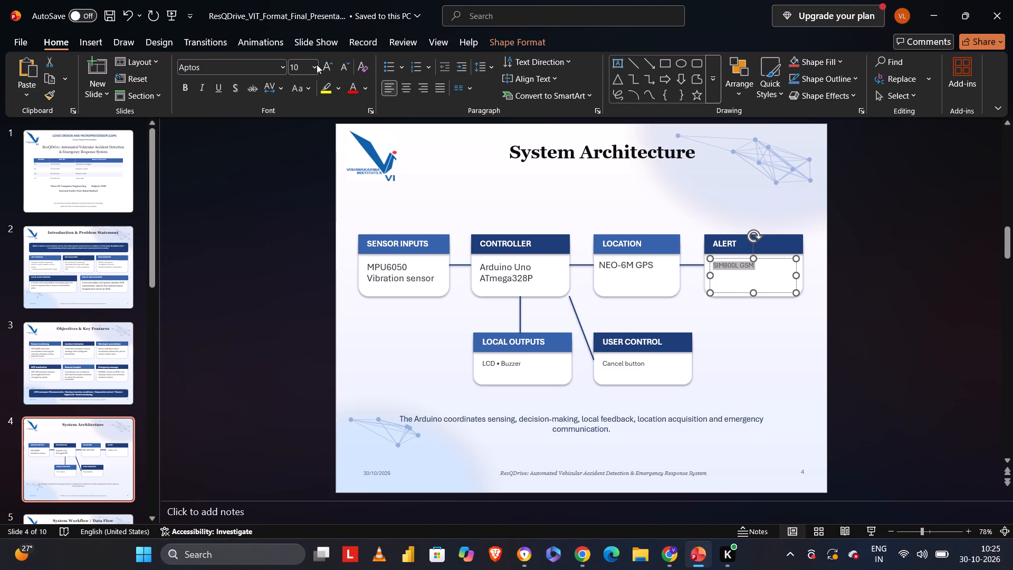
pyautogui.click(316, 65)
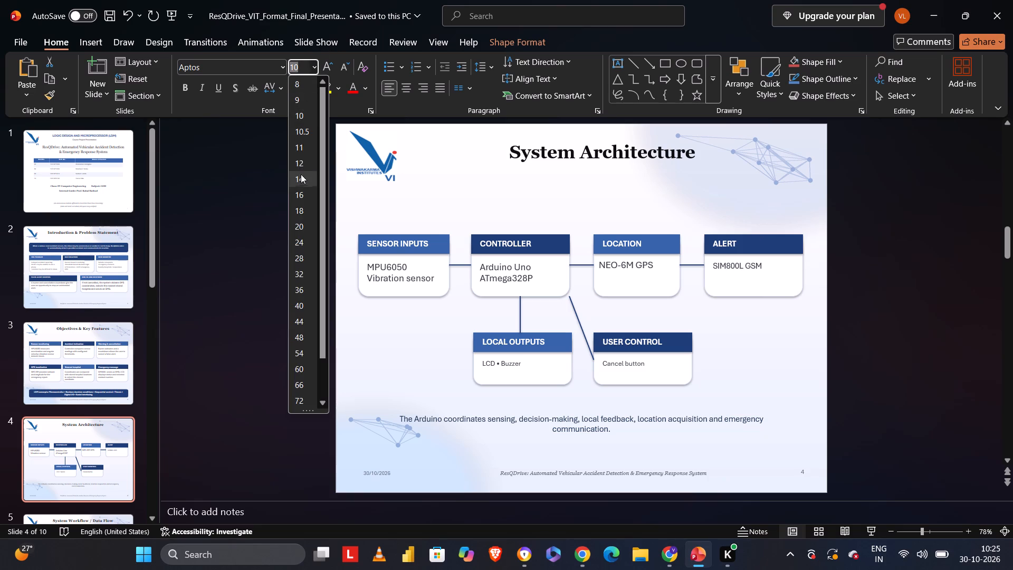
pyautogui.click(301, 176)
# Set the LCD and Buzzer text of the LOCAL OUTPUTS card on slide 4 to font size 14.
pyautogui.click(513, 368)
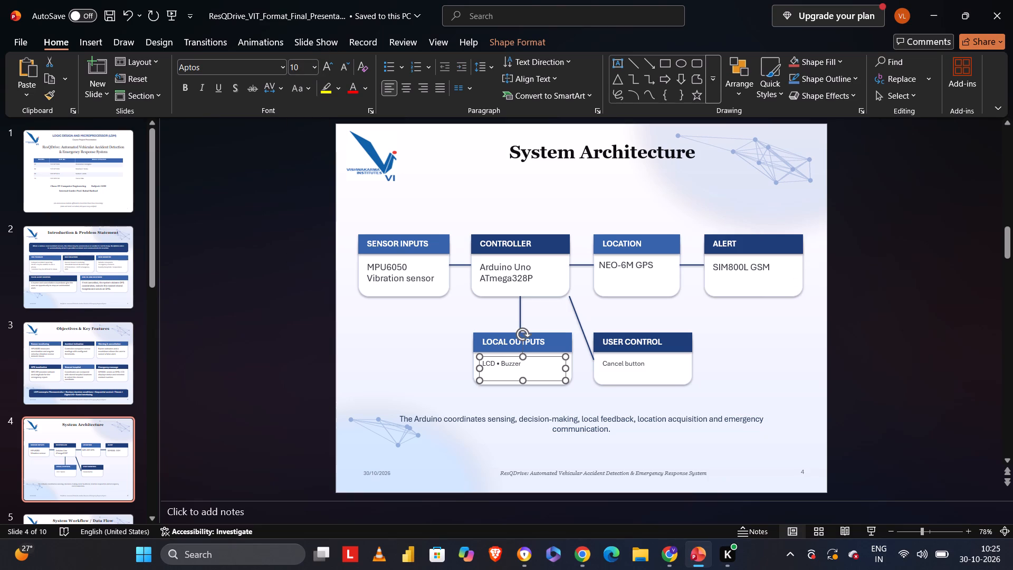
pyautogui.moveTo(519, 365); pyautogui.dragTo(469, 361)
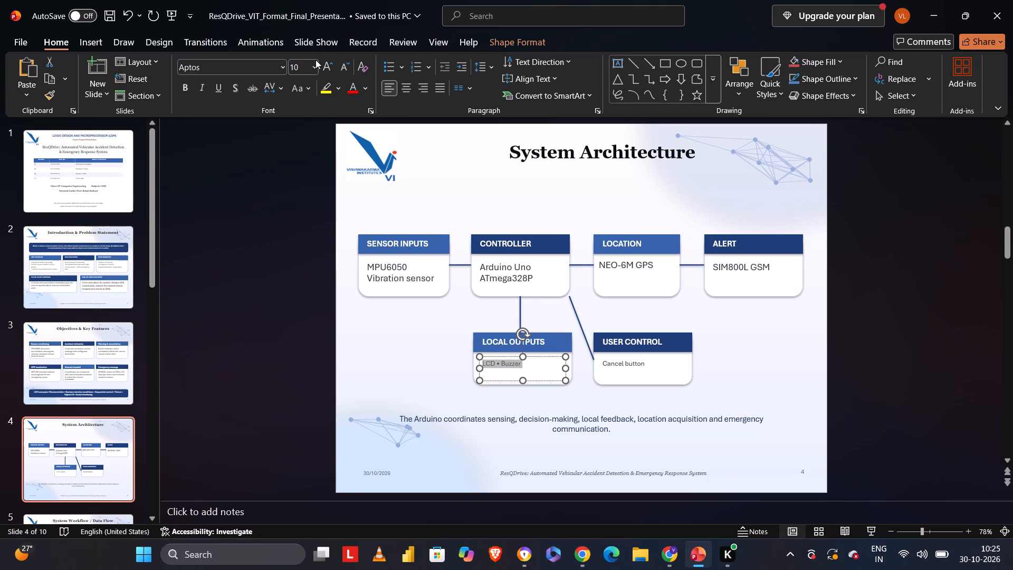
pyautogui.click(316, 61)
pyautogui.click(304, 180)
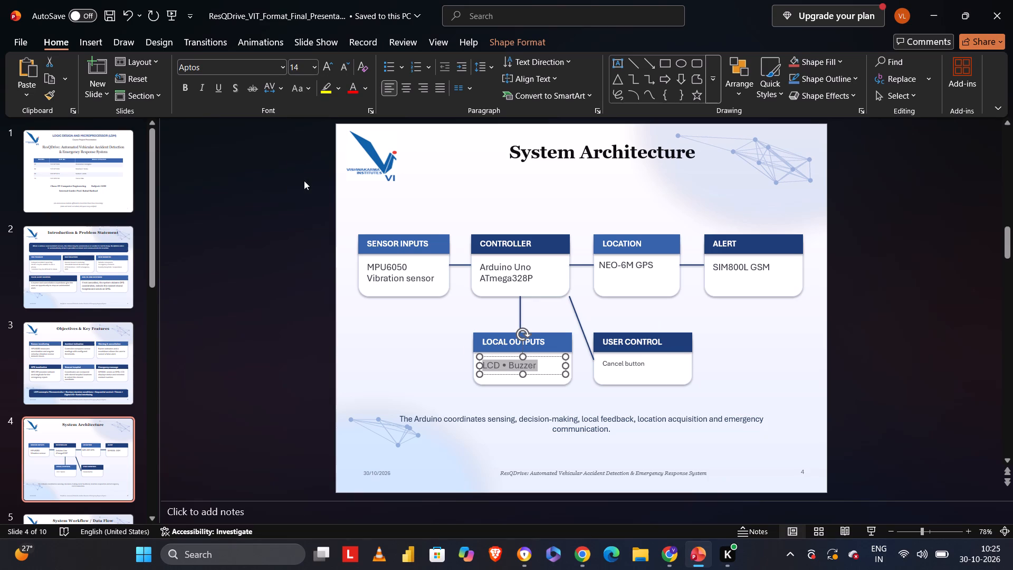
# Set the Cancel button text of the USER CONTROL card on slide 4 to font size 14 and deselect it.
pyautogui.click(634, 364)
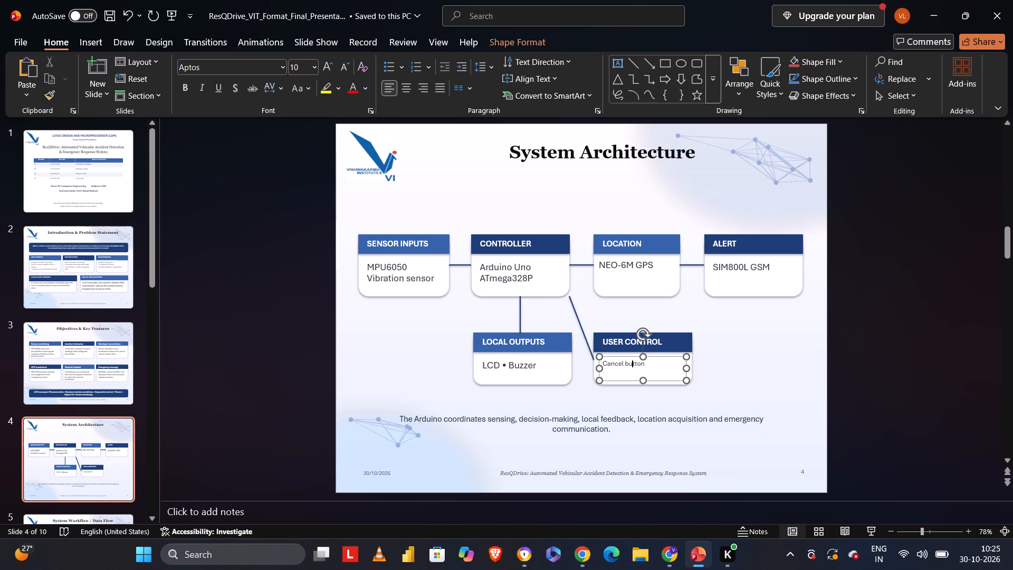
pyautogui.click(644, 365)
pyautogui.moveTo(644, 365); pyautogui.dragTo(597, 357)
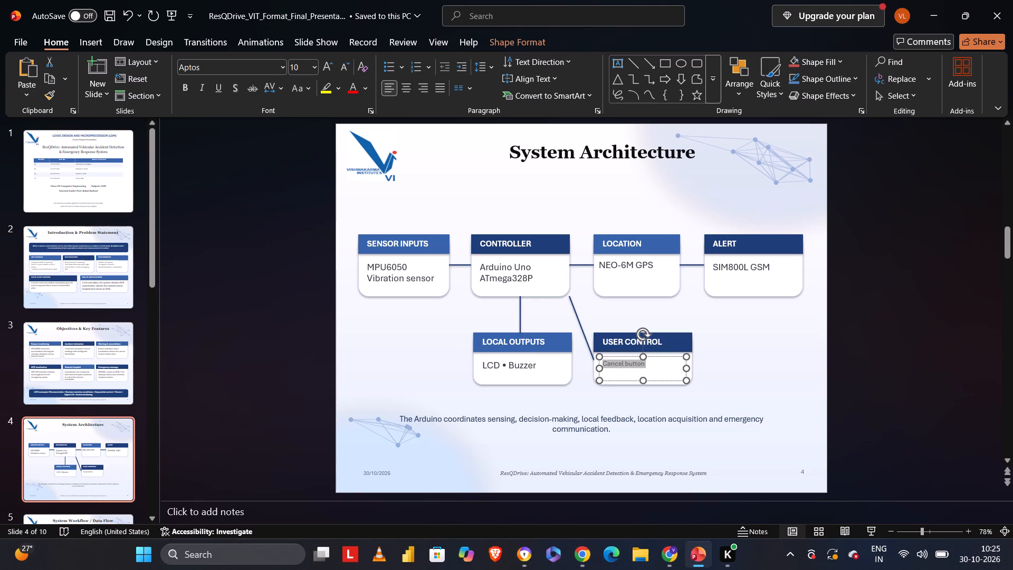
pyautogui.click(318, 65)
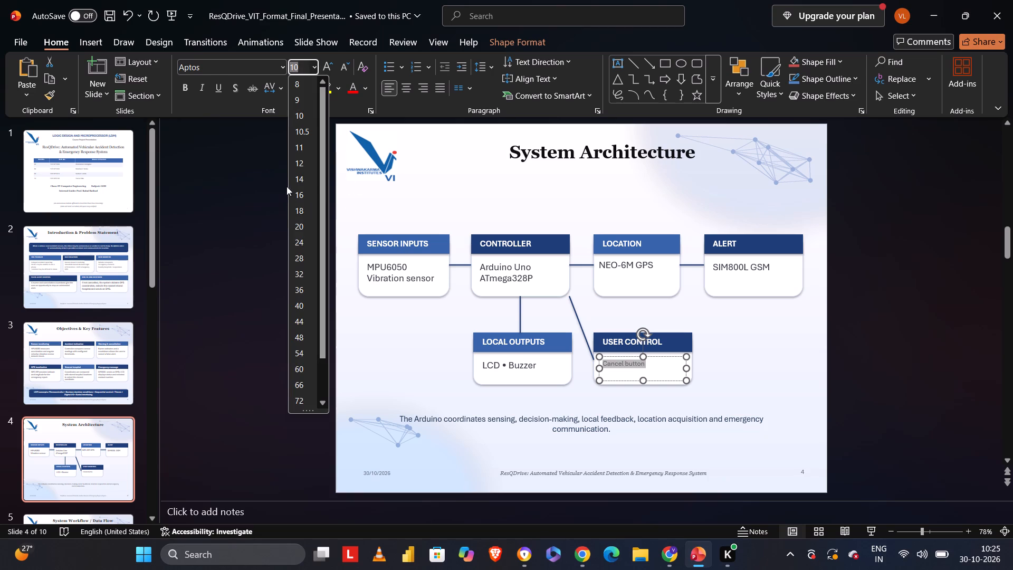
pyautogui.click(293, 183)
pyautogui.click(255, 317)
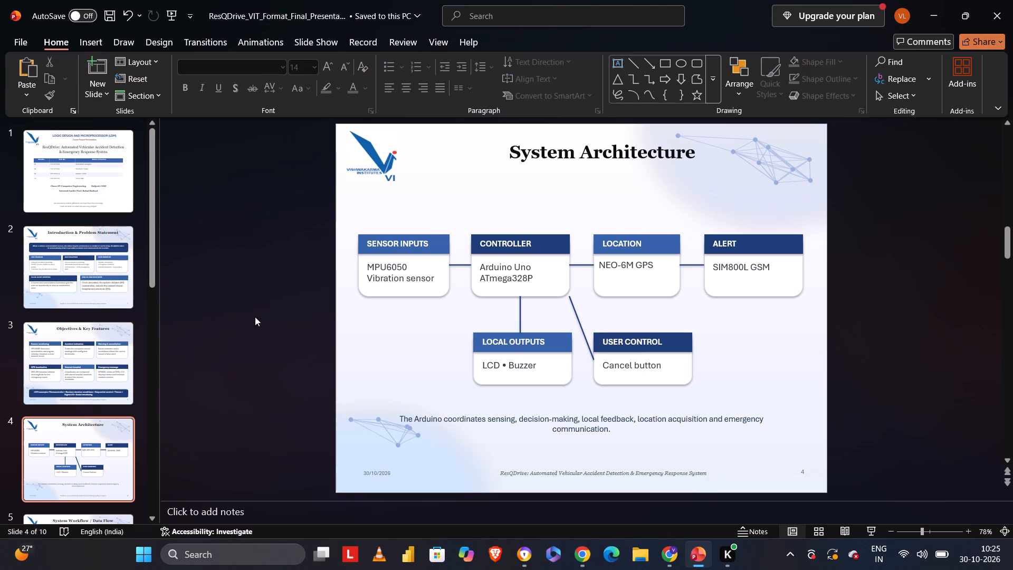
# On slide 5, set all seven card headings, the Initialize to Warn descriptions and the badges 5 to 7 to font size 14.
pyautogui.press('Right')
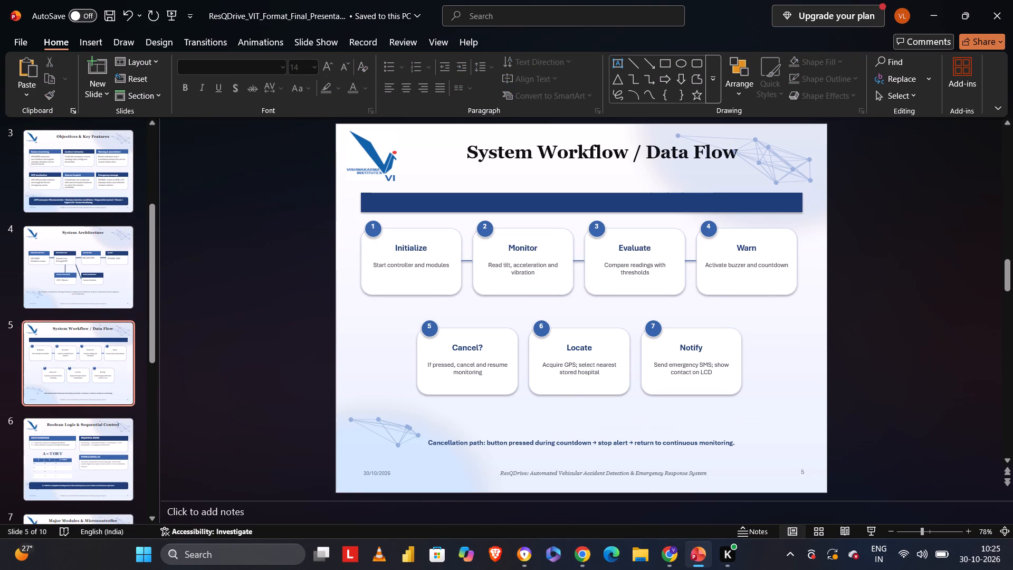
pyautogui.moveTo(281, 232); pyautogui.dragTo(789, 375)
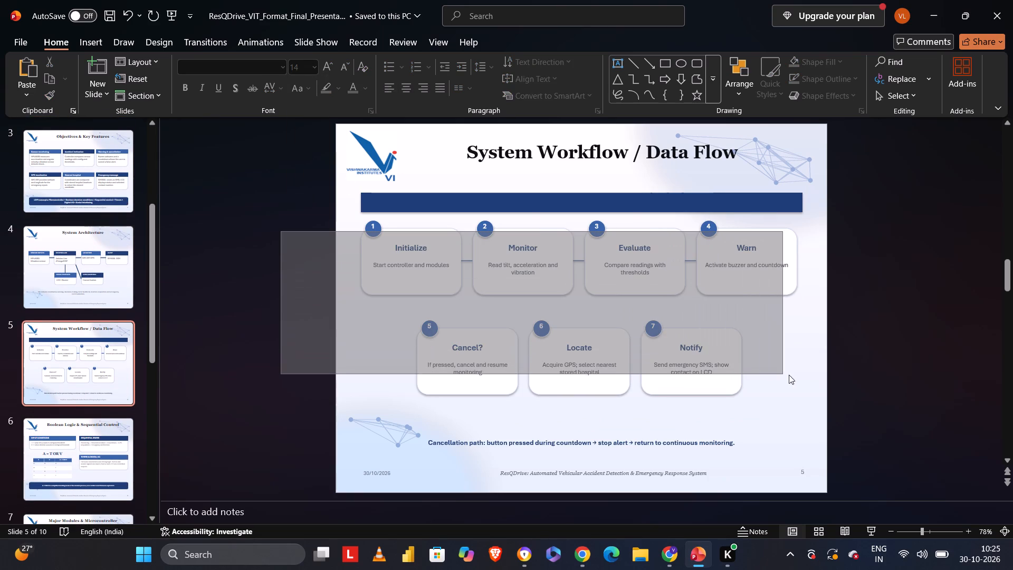
pyautogui.moveTo(789, 375); pyautogui.dragTo(853, 376)
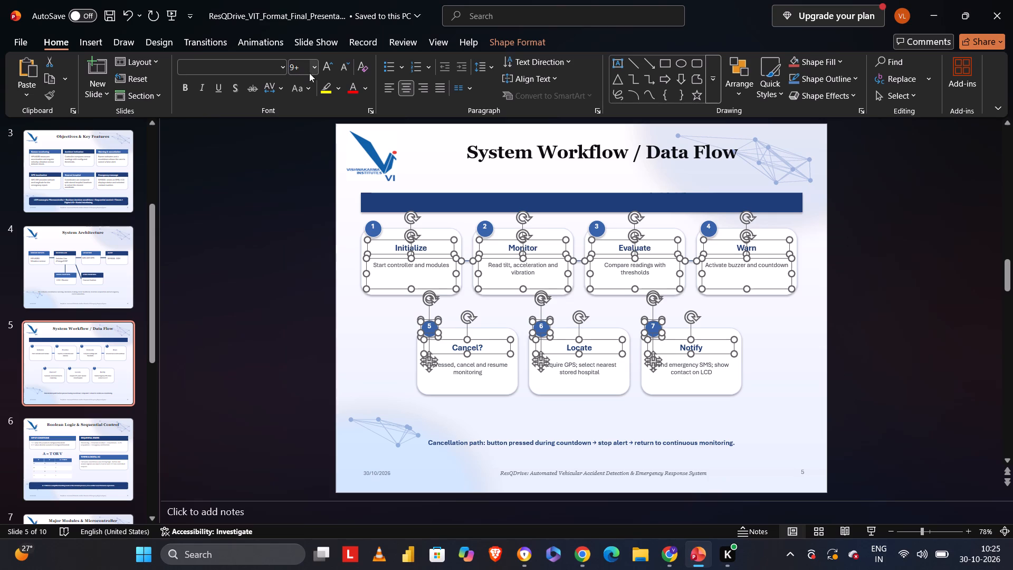
pyautogui.click(313, 70)
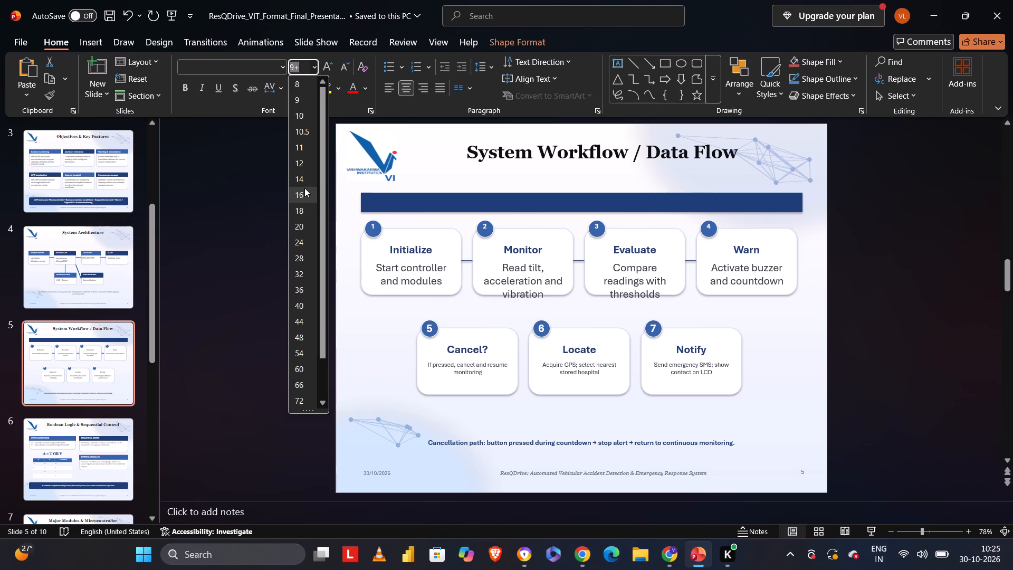
pyautogui.click(305, 183)
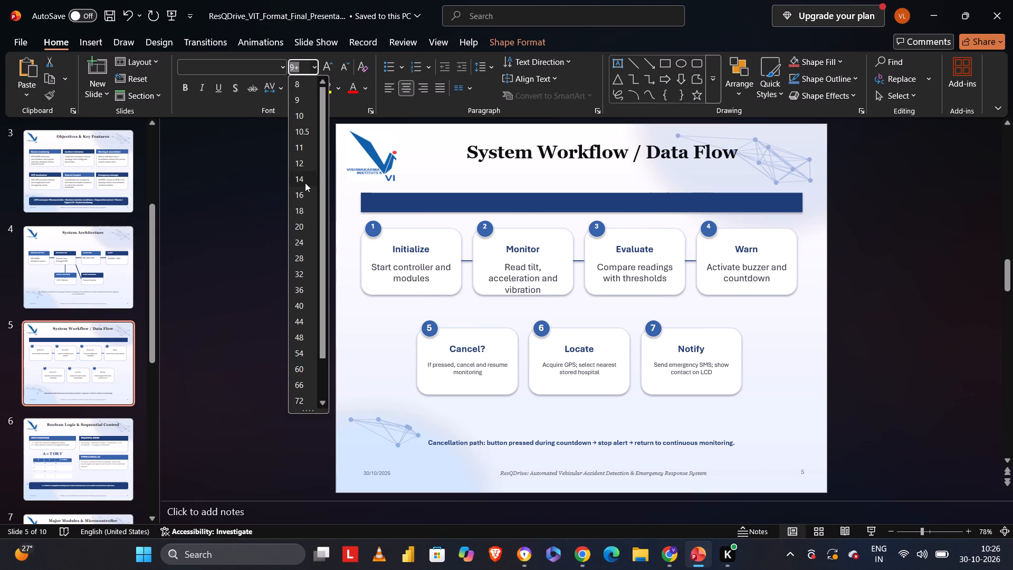
pyautogui.click(378, 350)
# Move the Monitor card's description on slide 5 up slightly so it fits inside the card.
pyautogui.click(523, 275)
pyautogui.moveTo(523, 275); pyautogui.dragTo(517, 271)
pyautogui.click(503, 263)
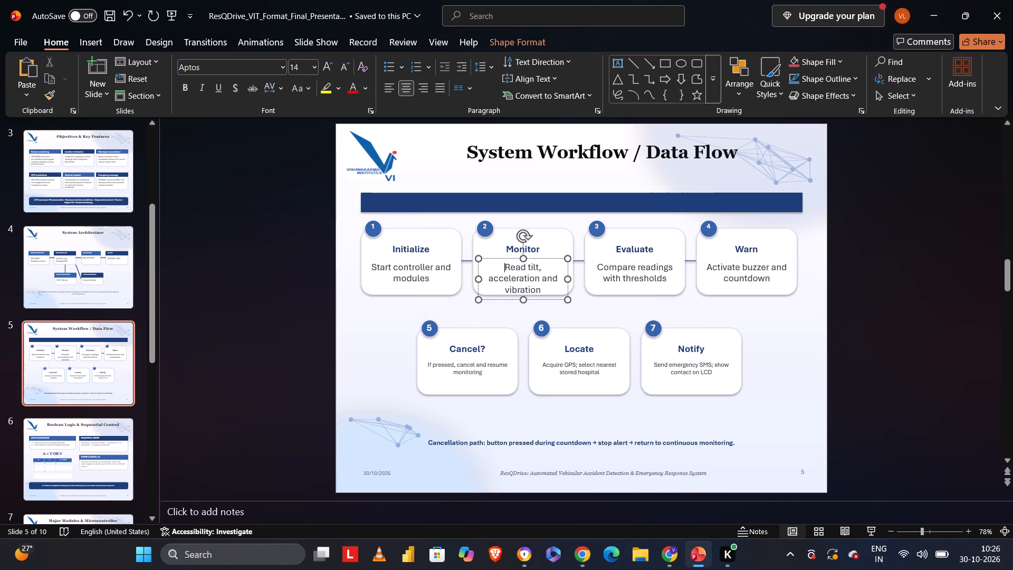
pyautogui.click(487, 262)
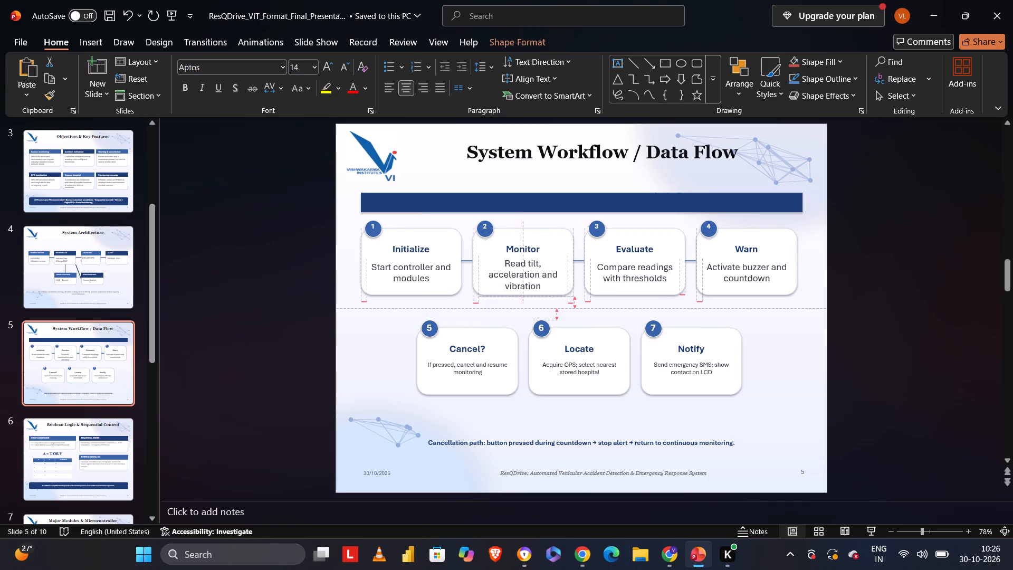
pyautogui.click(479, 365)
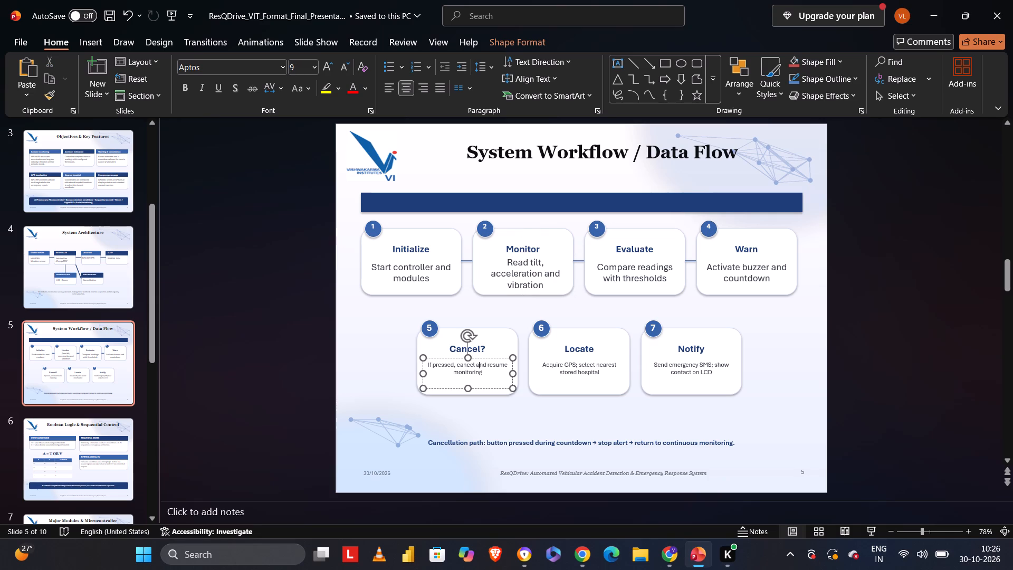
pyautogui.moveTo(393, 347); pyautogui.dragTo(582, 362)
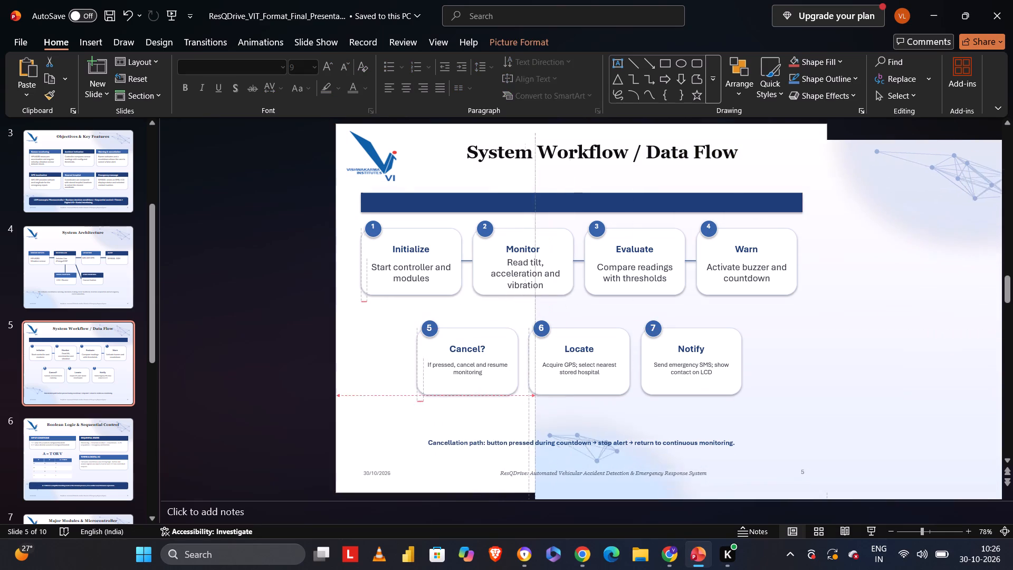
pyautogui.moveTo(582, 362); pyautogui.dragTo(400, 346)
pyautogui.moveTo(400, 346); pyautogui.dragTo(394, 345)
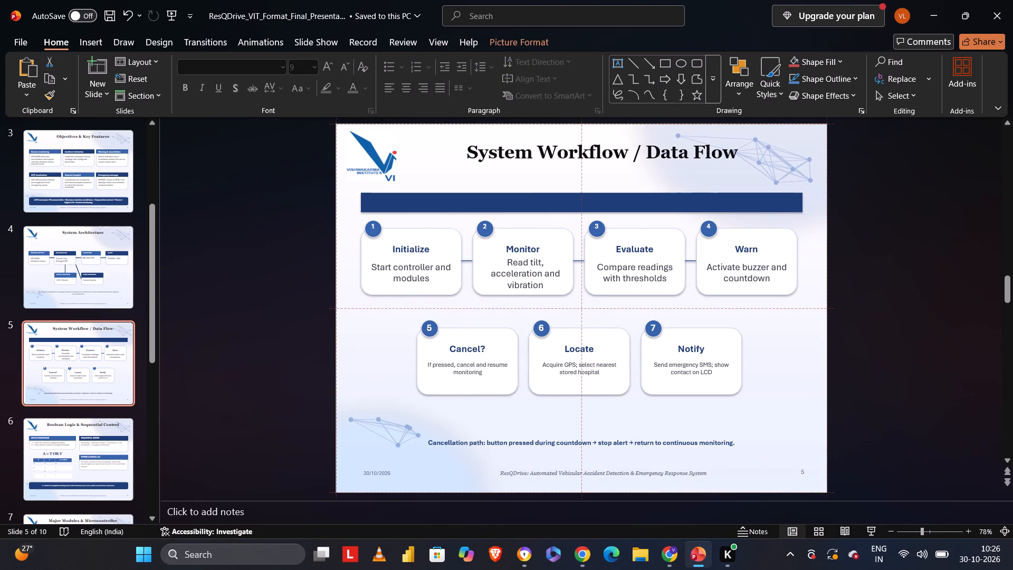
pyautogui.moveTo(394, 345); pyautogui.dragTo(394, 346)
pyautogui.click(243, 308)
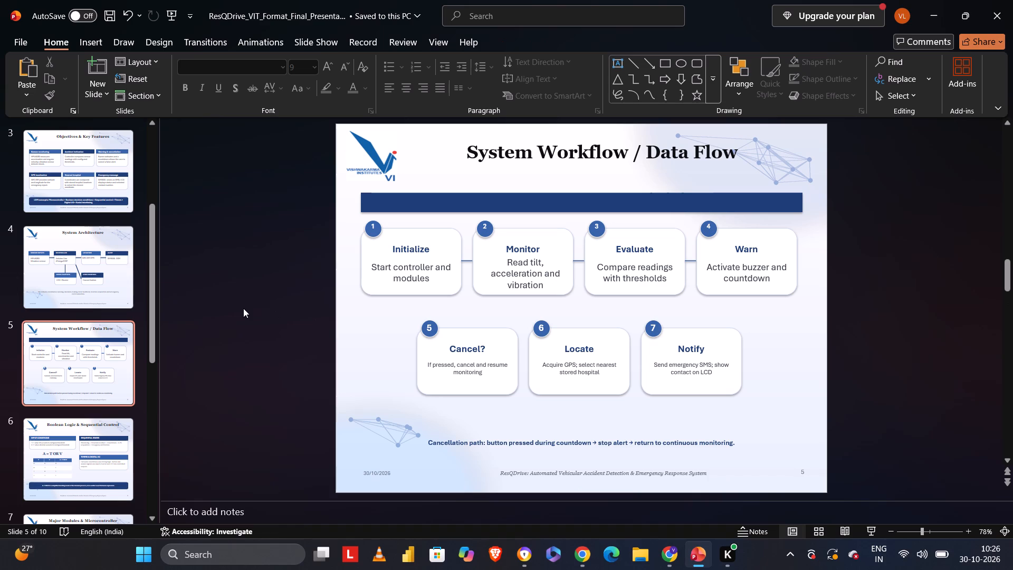
# Copy the connector line between the Evaluate and Warn cards and paste the duplicate onto slide 5.
pyautogui.click(692, 260)
pyautogui.rightClick(692, 260)
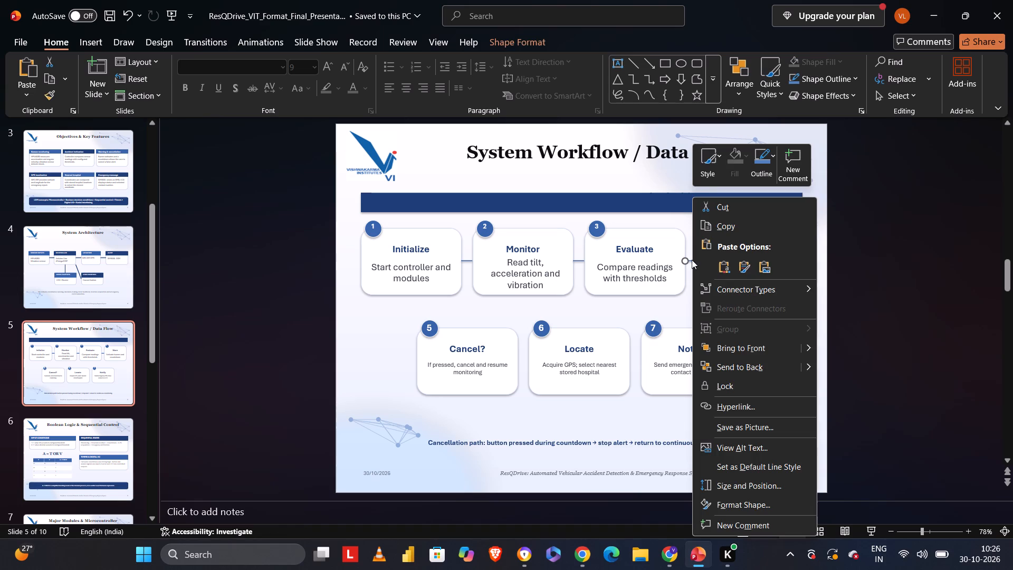
pyautogui.click(730, 226)
pyautogui.click(703, 303)
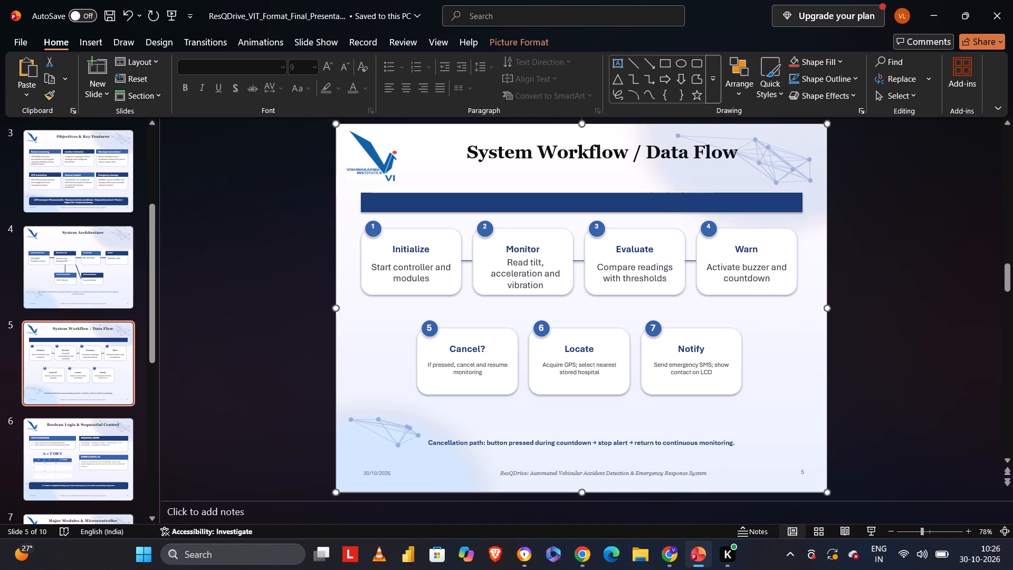
pyautogui.hotkey('ctrl', 'v')
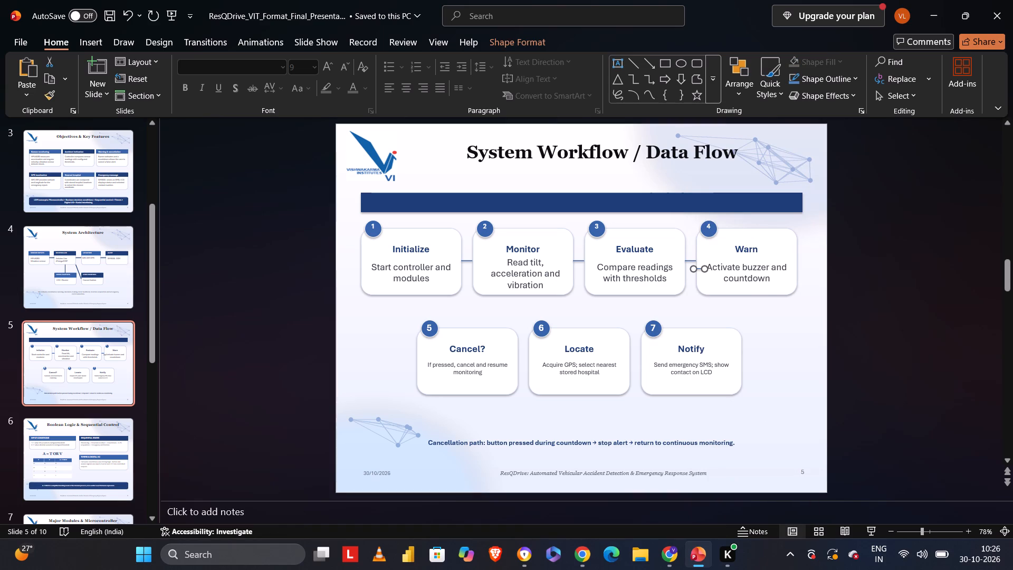
pyautogui.rightClick(706, 271)
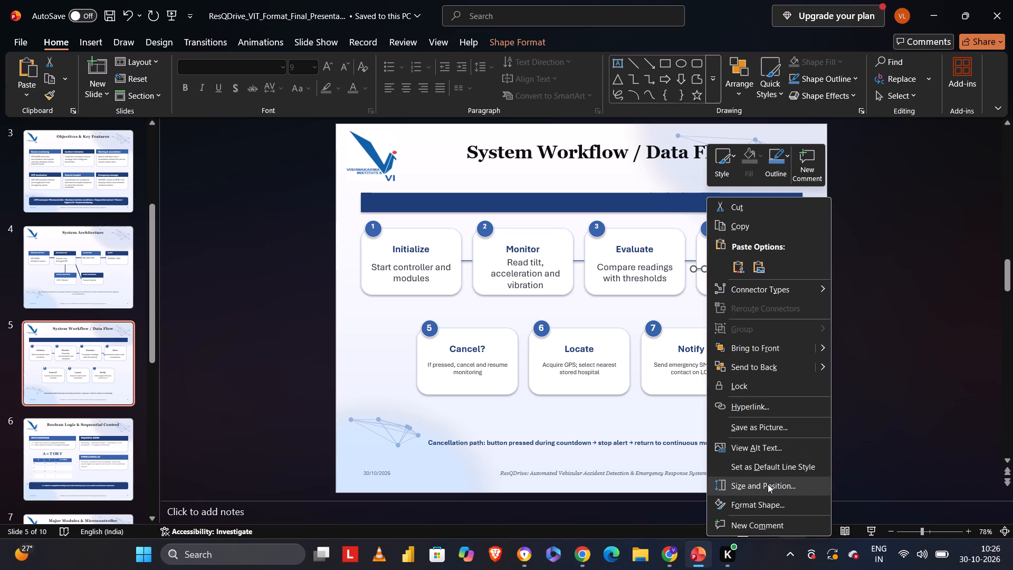
pyautogui.click(600, 311)
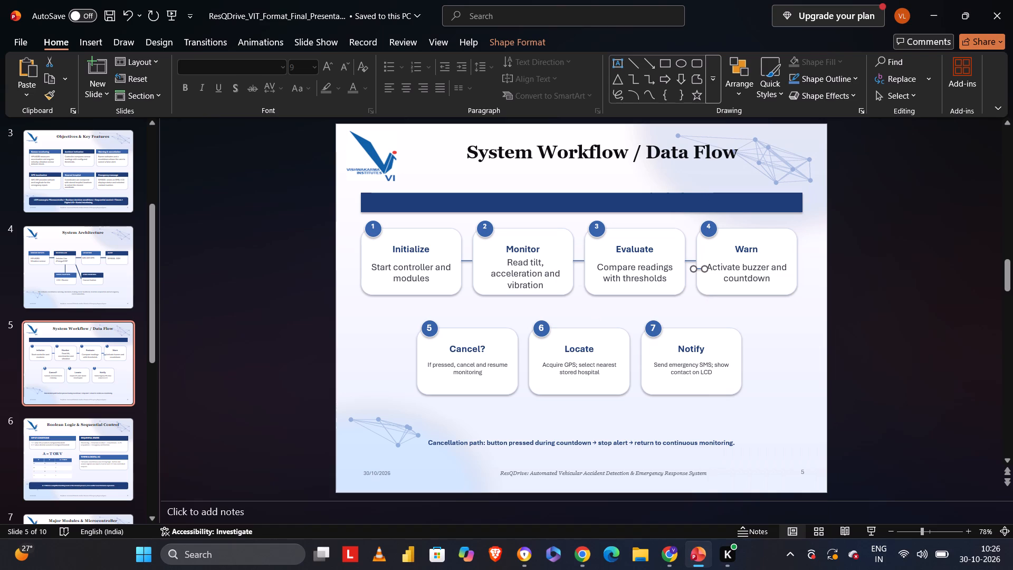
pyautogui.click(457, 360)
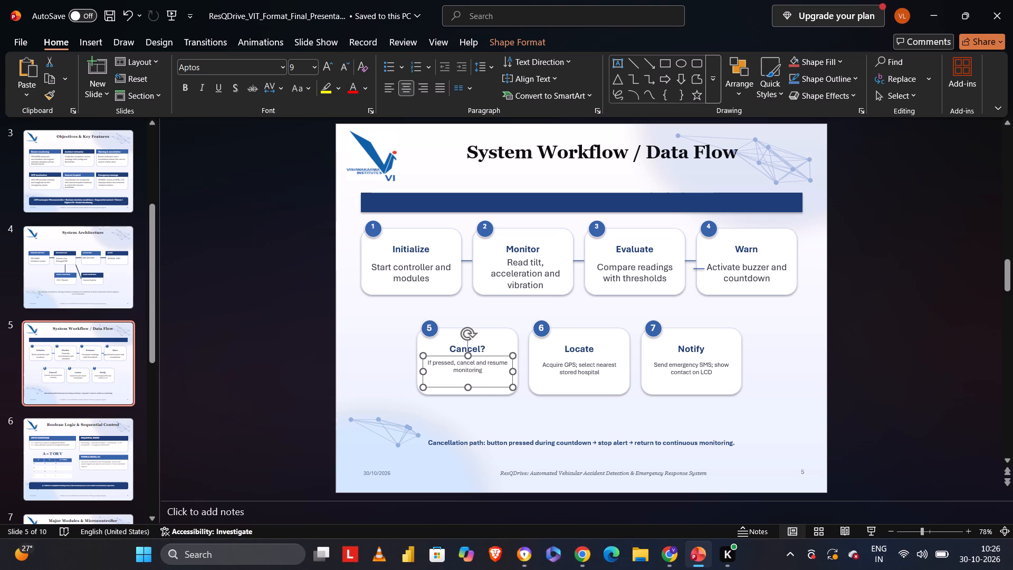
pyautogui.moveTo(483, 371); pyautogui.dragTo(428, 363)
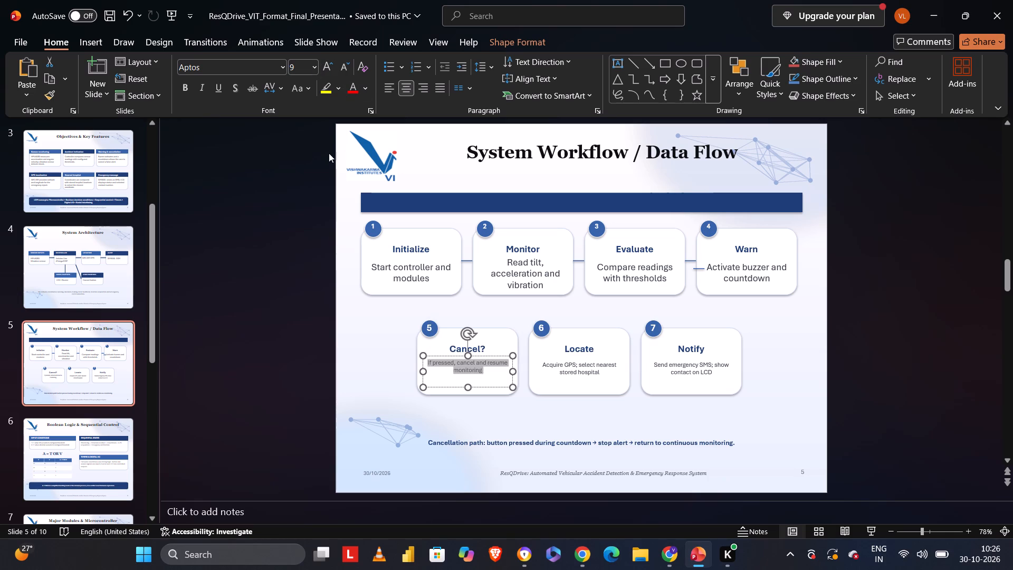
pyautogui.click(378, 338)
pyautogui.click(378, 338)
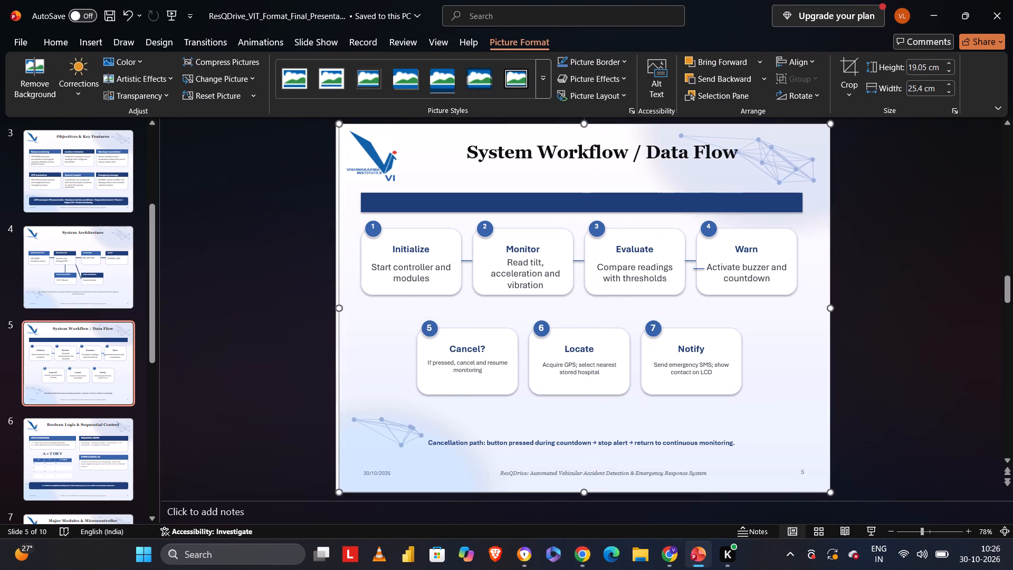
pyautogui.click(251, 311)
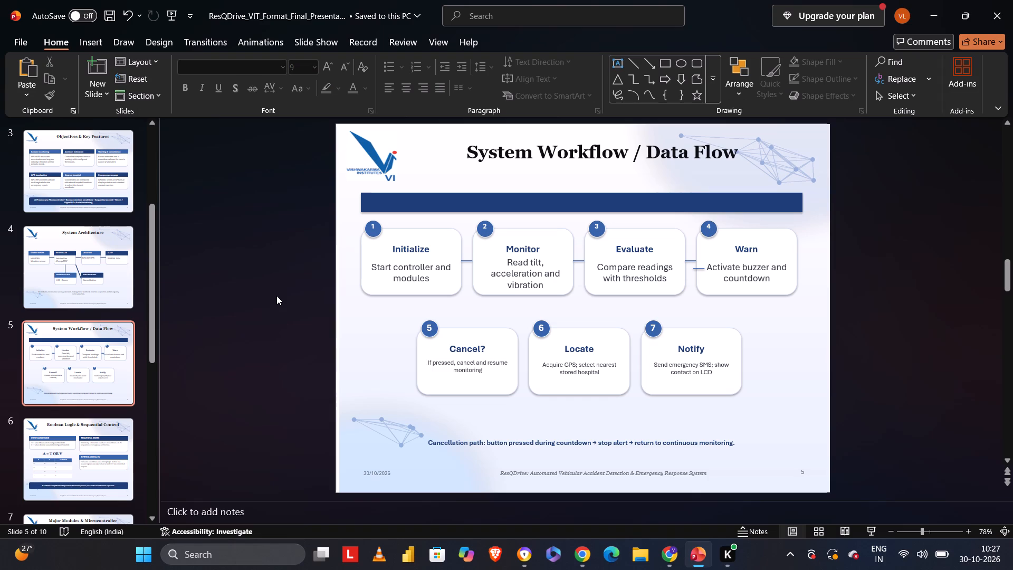
# Set all text in the Cancel?, Locate and Notify cards on slide 5 to font size 14.
pyautogui.moveTo(276, 296); pyautogui.dragTo(766, 454)
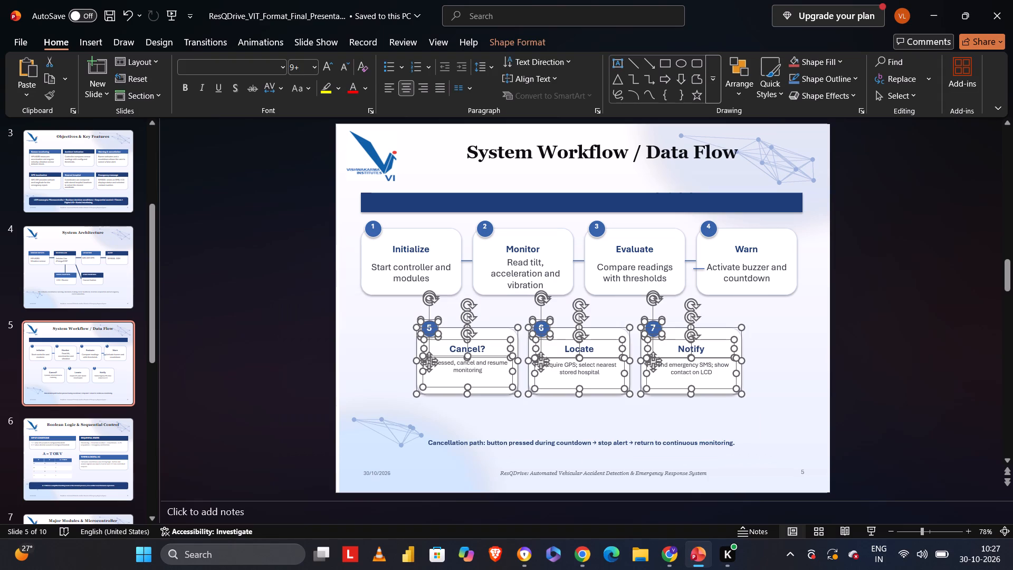
pyautogui.click(316, 61)
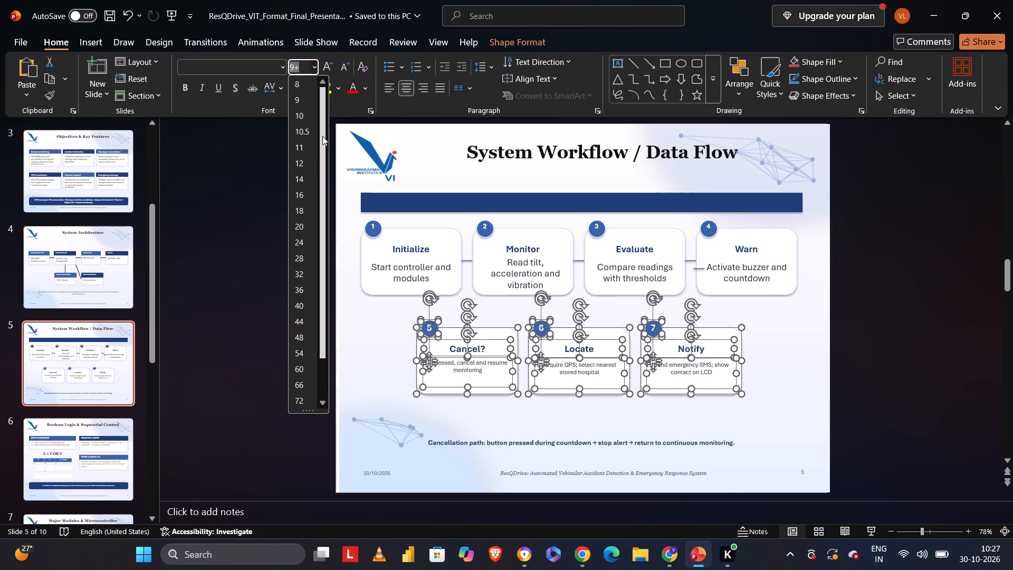
pyautogui.click(308, 176)
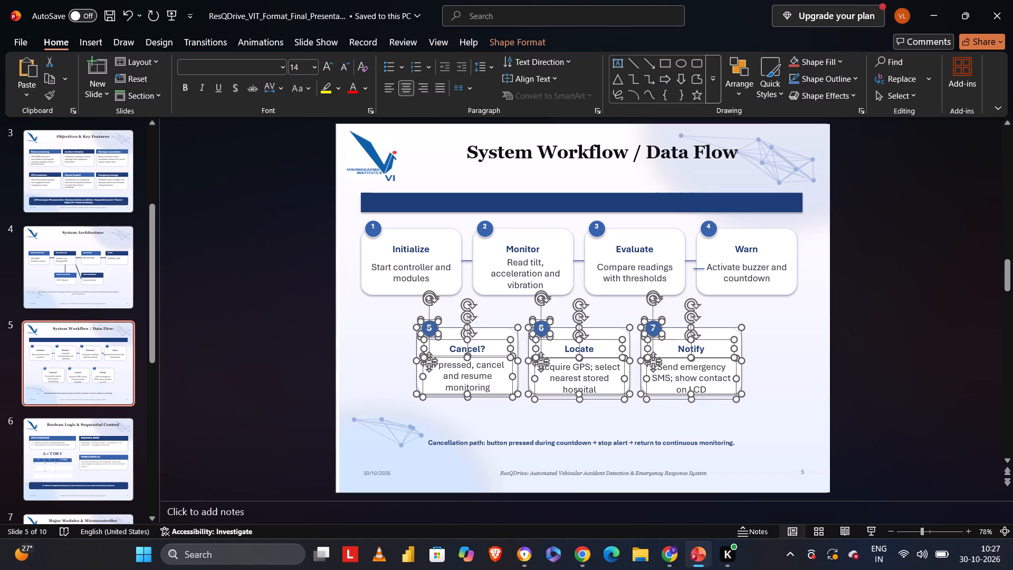
pyautogui.click(367, 319)
# Move the Cancel? card's description up slightly so its three lines fit inside the card.
pyautogui.click(469, 374)
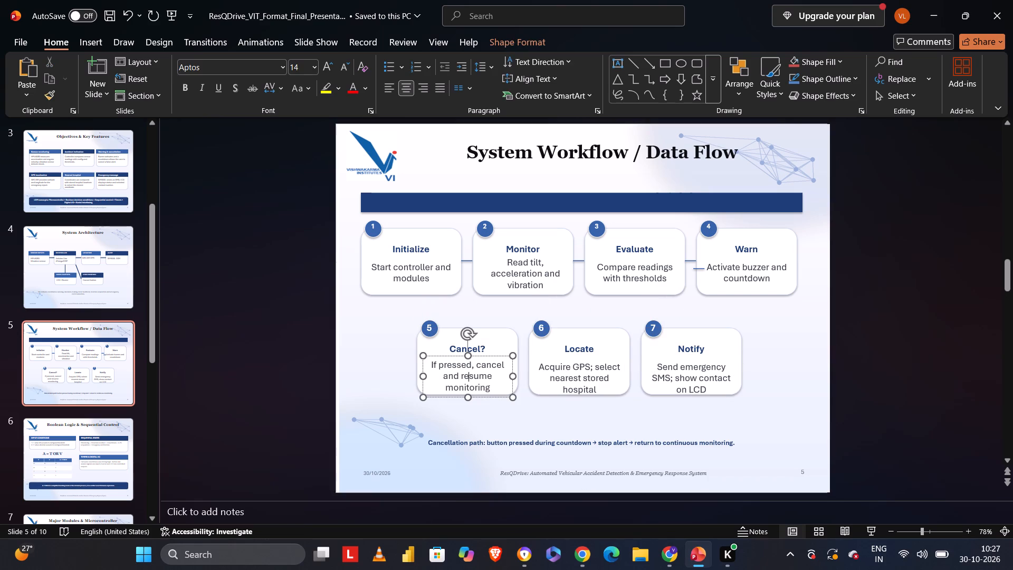
pyautogui.click(445, 357)
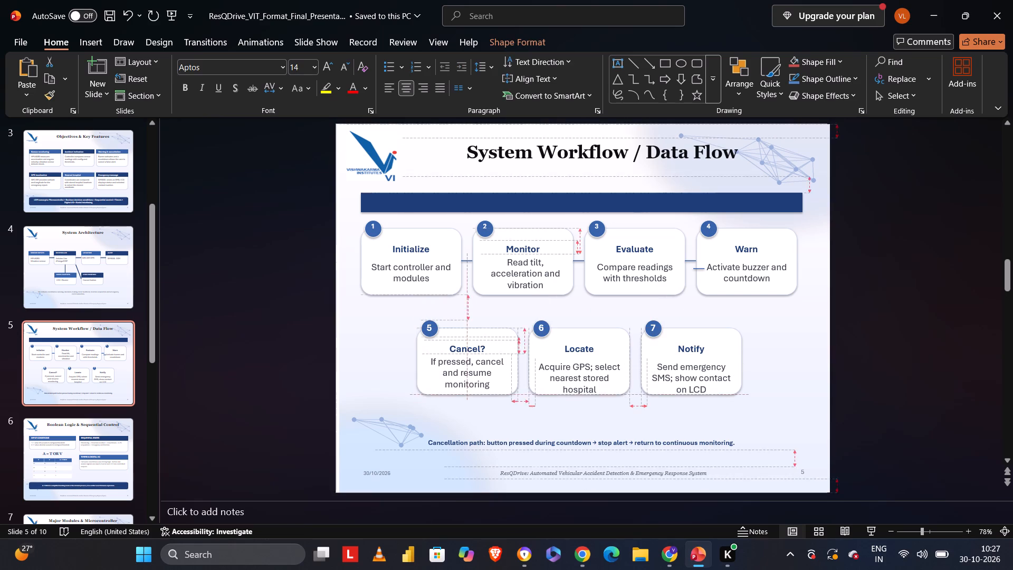
# Move the Locate card's description and heading up slightly so the text fits inside the card.
pyautogui.click(578, 373)
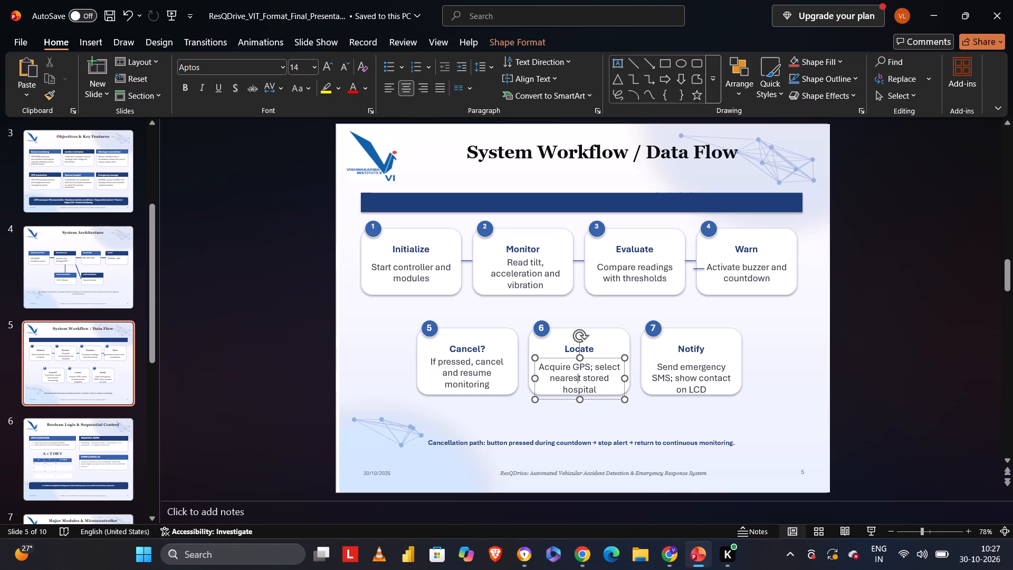
pyautogui.click(561, 359)
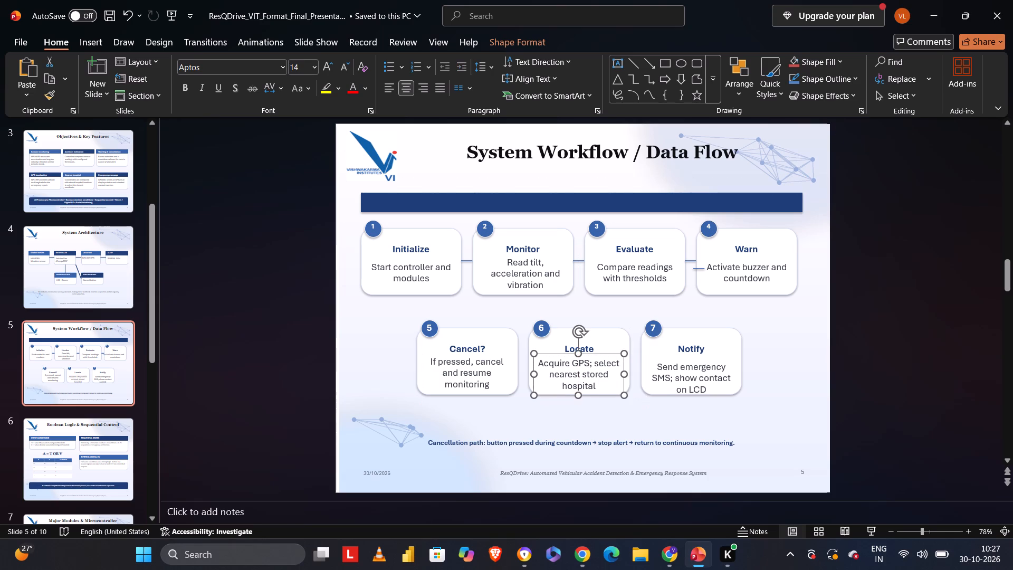
pyautogui.click(579, 348)
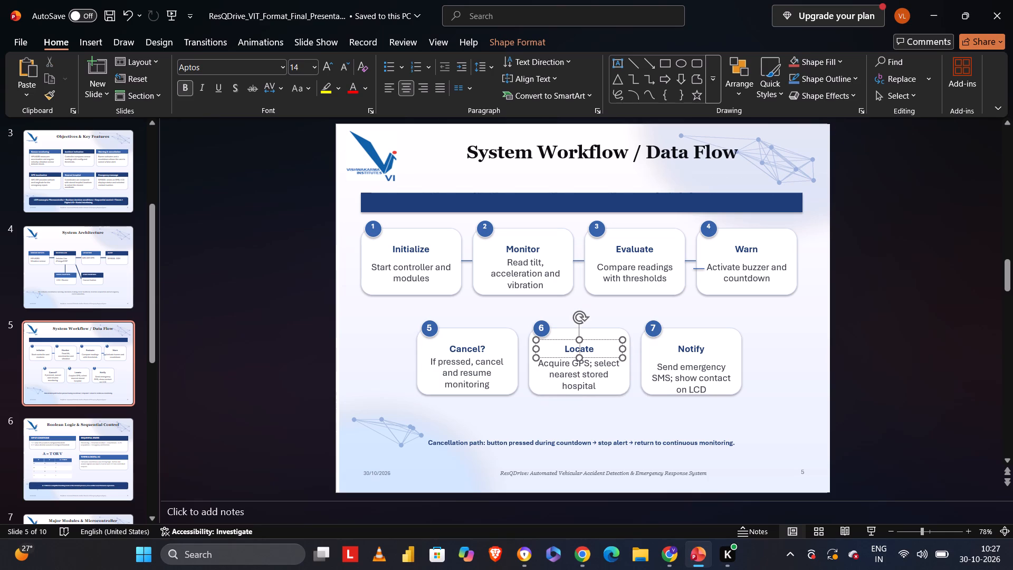
pyautogui.click(566, 340)
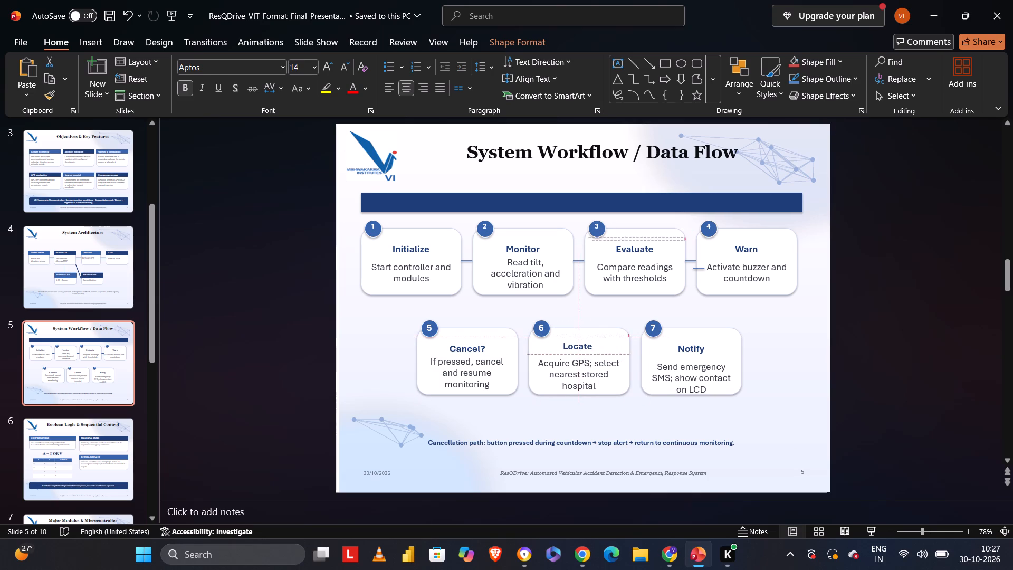
# Move the Notify card's description and heading up slightly so the text fits inside the card, and deselect.
pyautogui.click(703, 373)
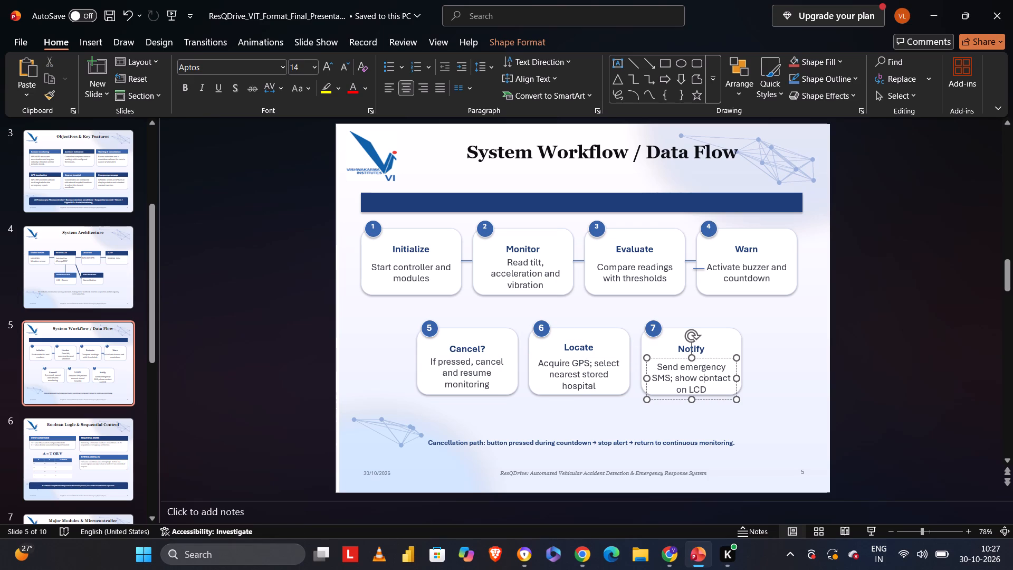
pyautogui.moveTo(651, 356); pyautogui.dragTo(651, 350)
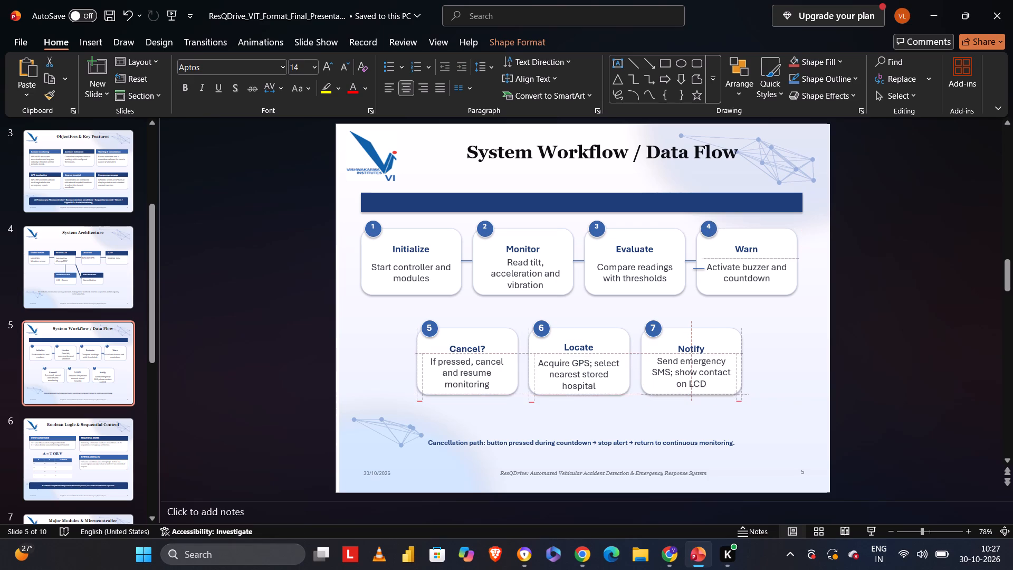
pyautogui.moveTo(651, 350); pyautogui.dragTo(652, 350)
pyautogui.click(687, 343)
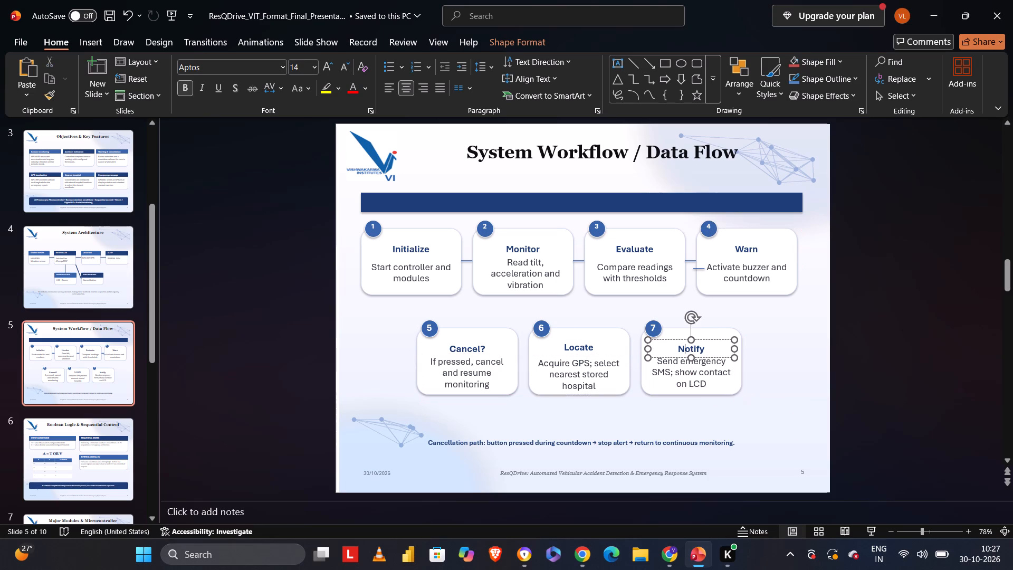
pyautogui.moveTo(654, 340); pyautogui.dragTo(655, 335)
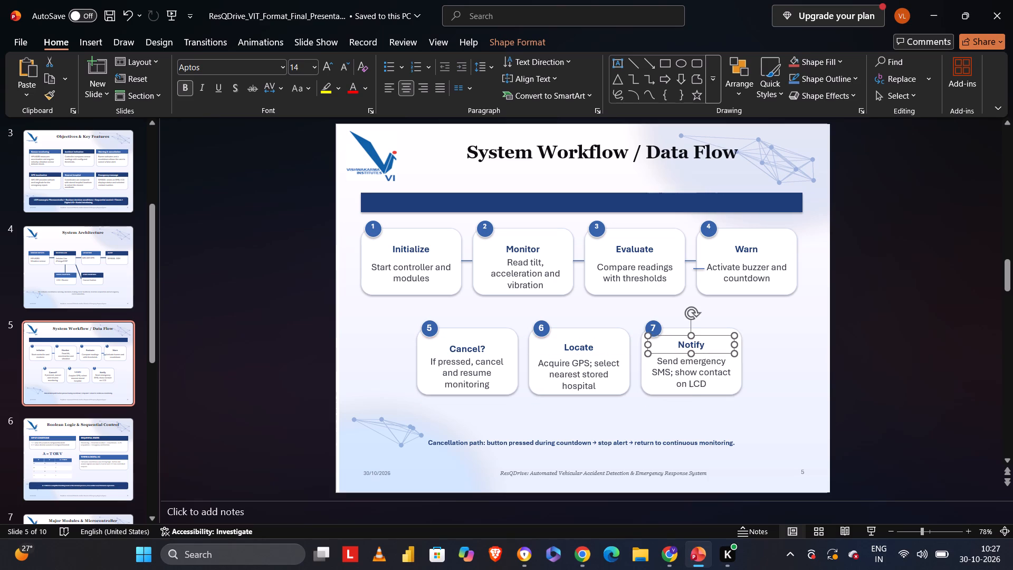
pyautogui.click(272, 321)
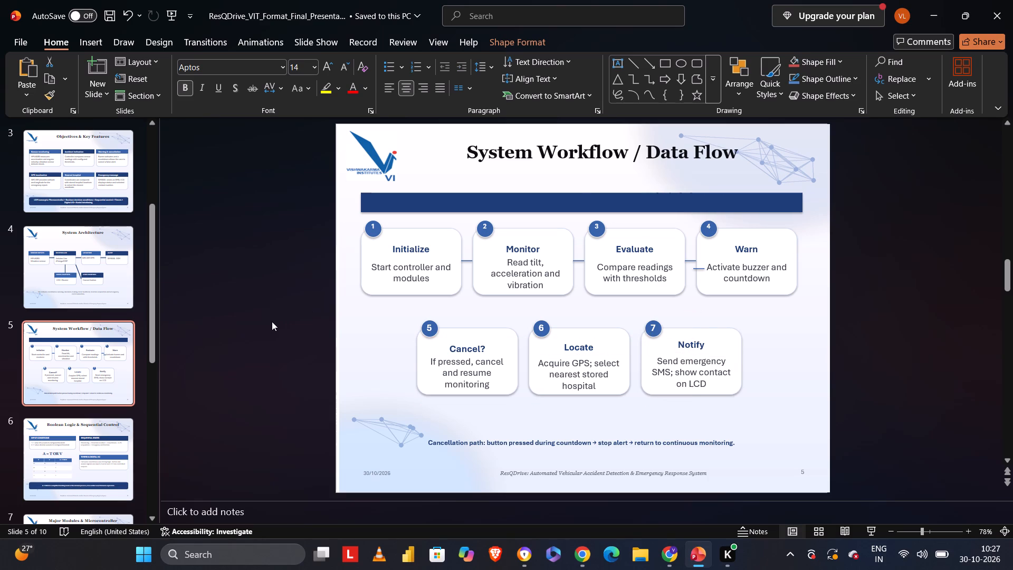
# On slide 6, select the INPUT CONDITIONS card and the A = T OR V formula and open their font size for changing.
pyautogui.press('Right')
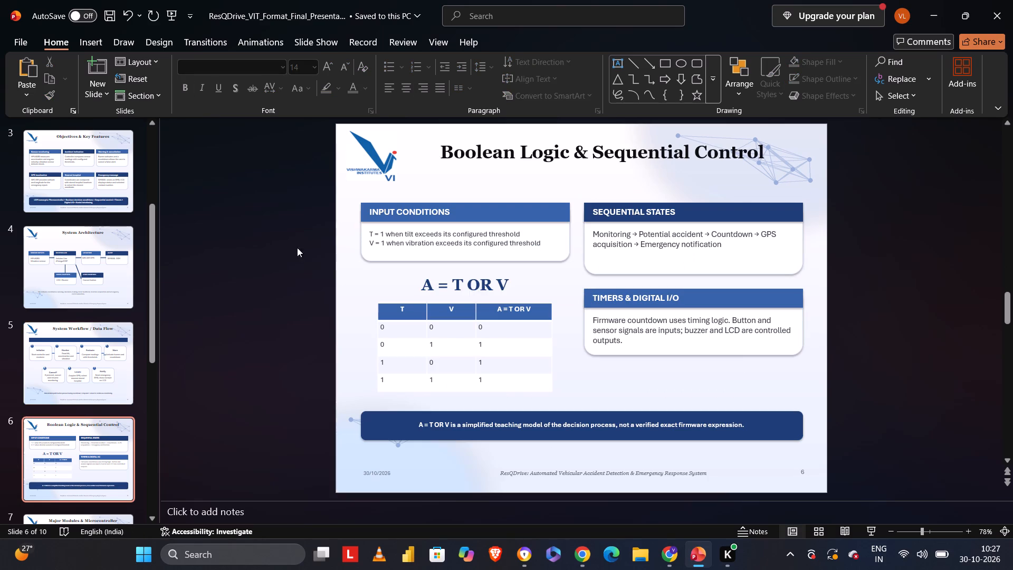
pyautogui.click(310, 216)
pyautogui.moveTo(267, 185); pyautogui.dragTo(741, 327)
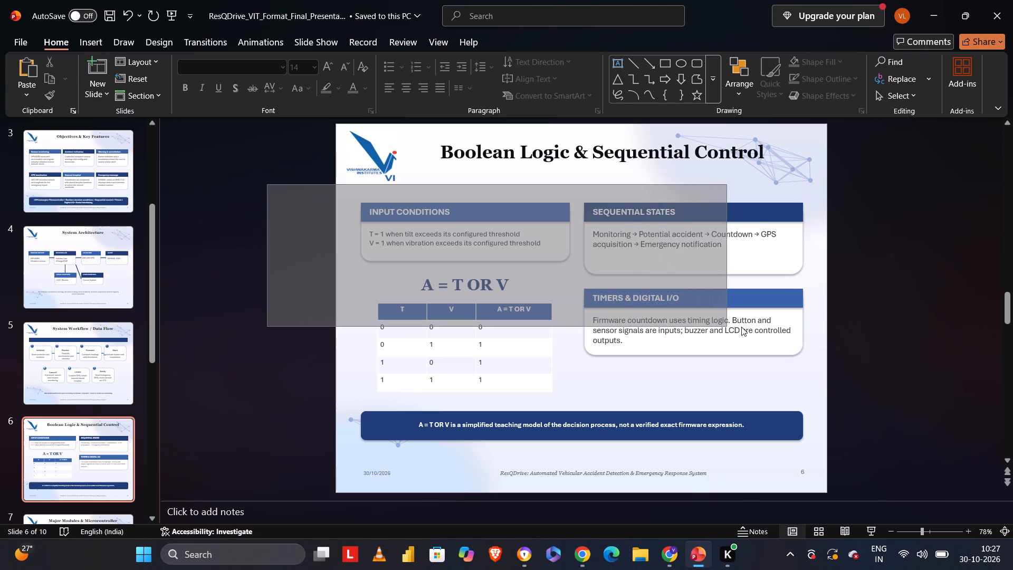
pyautogui.moveTo(741, 327); pyautogui.dragTo(773, 325)
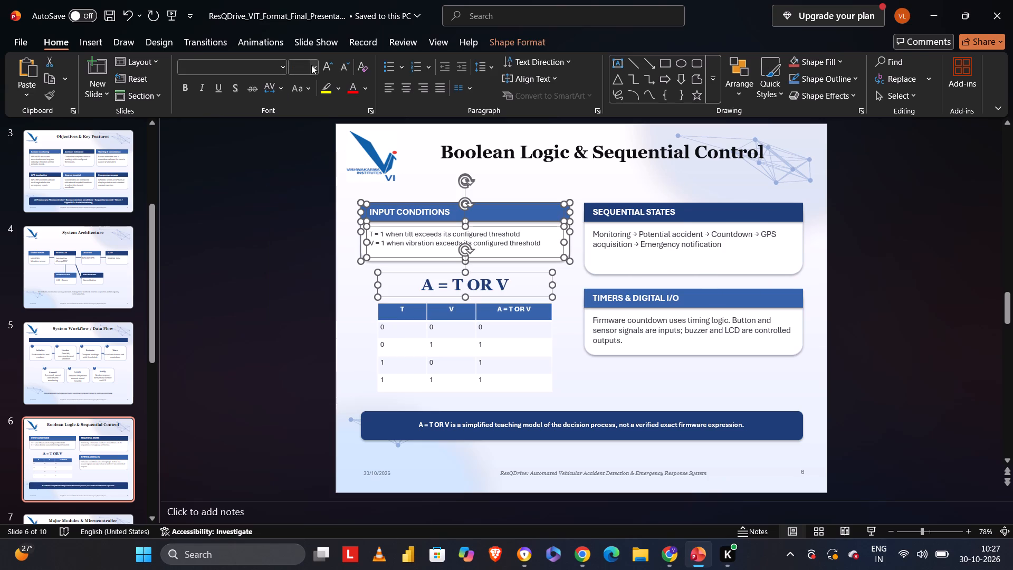
pyautogui.click(311, 65)
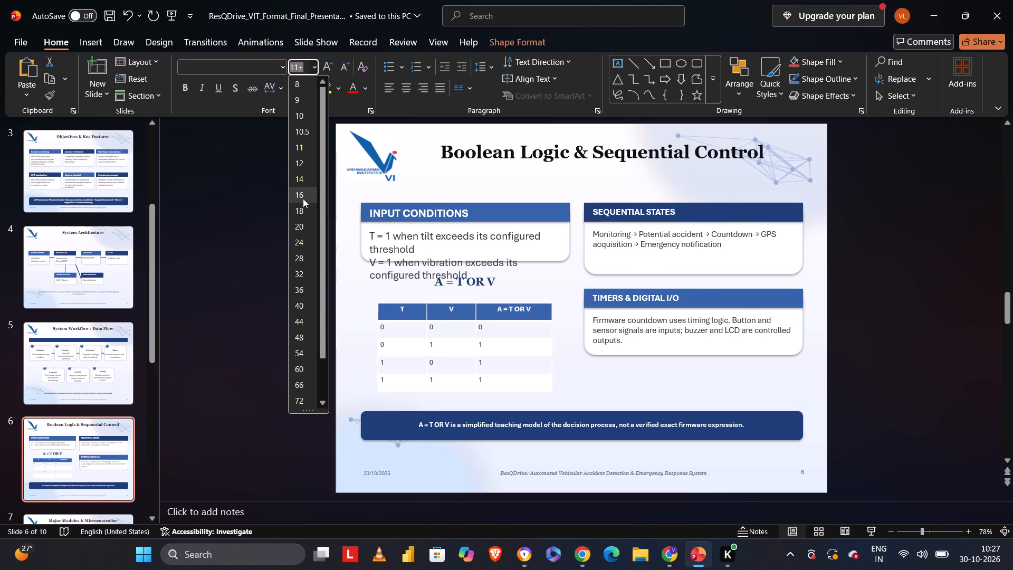
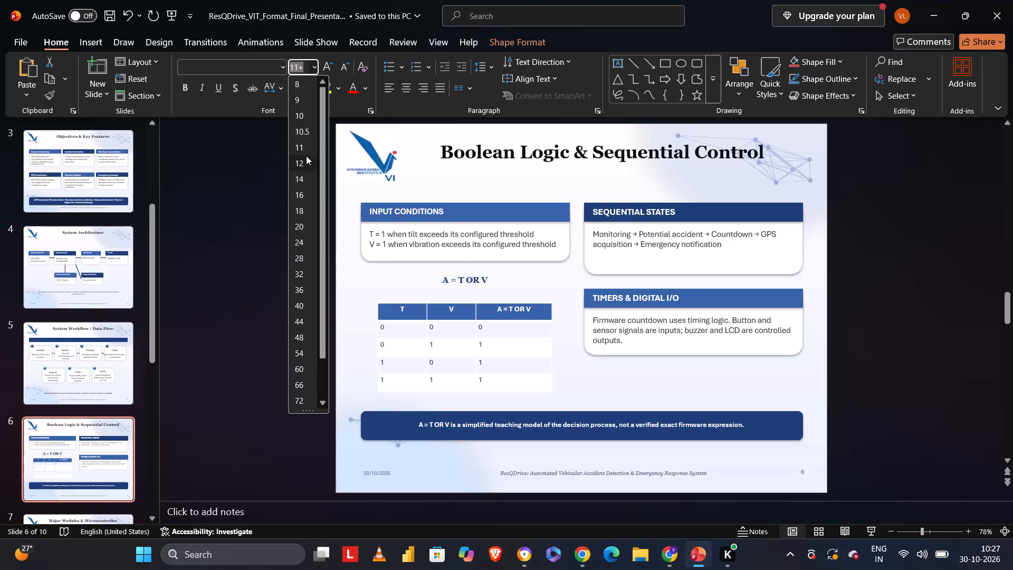
# Set the text of slide 6's bottom banner about the A = T OR V teaching model to 12 pt and deselect it.
pyautogui.click(248, 216)
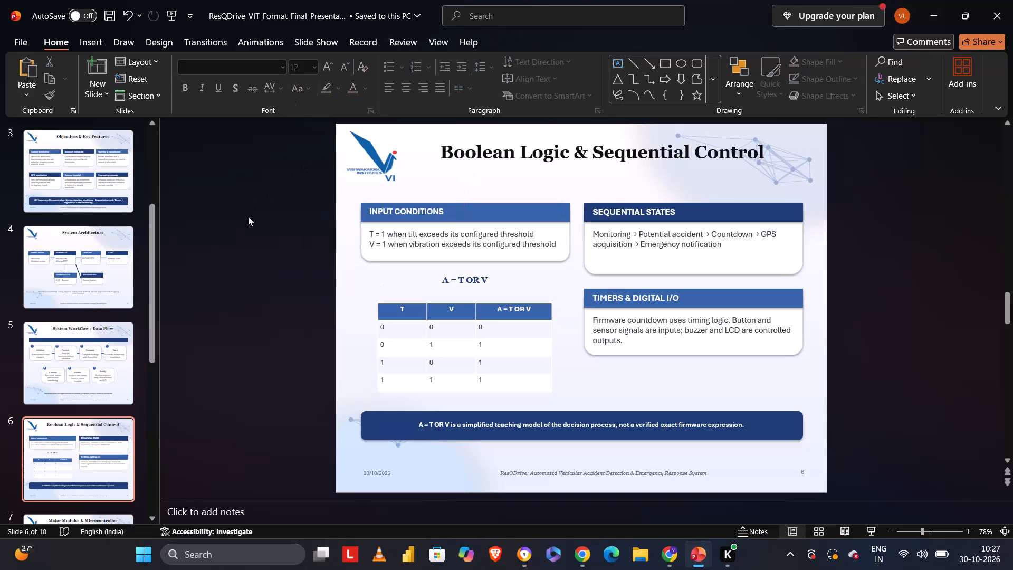
pyautogui.click(544, 430)
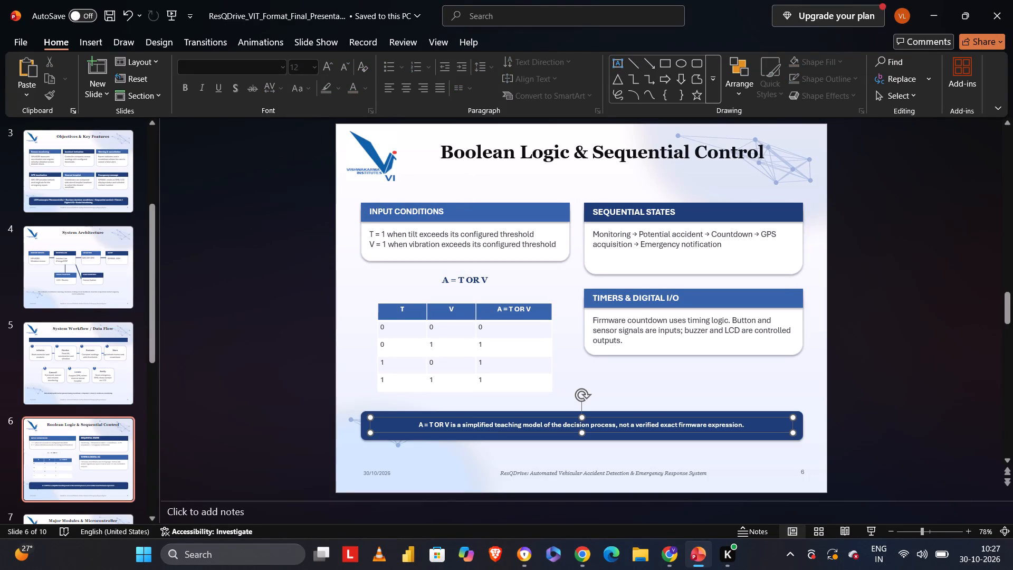
pyautogui.click(312, 65)
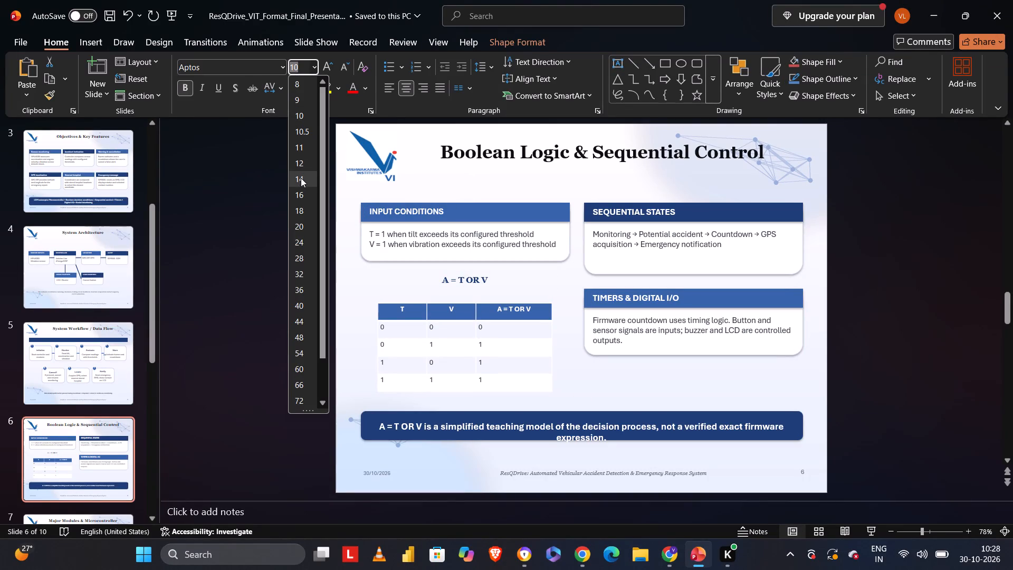
pyautogui.click(302, 164)
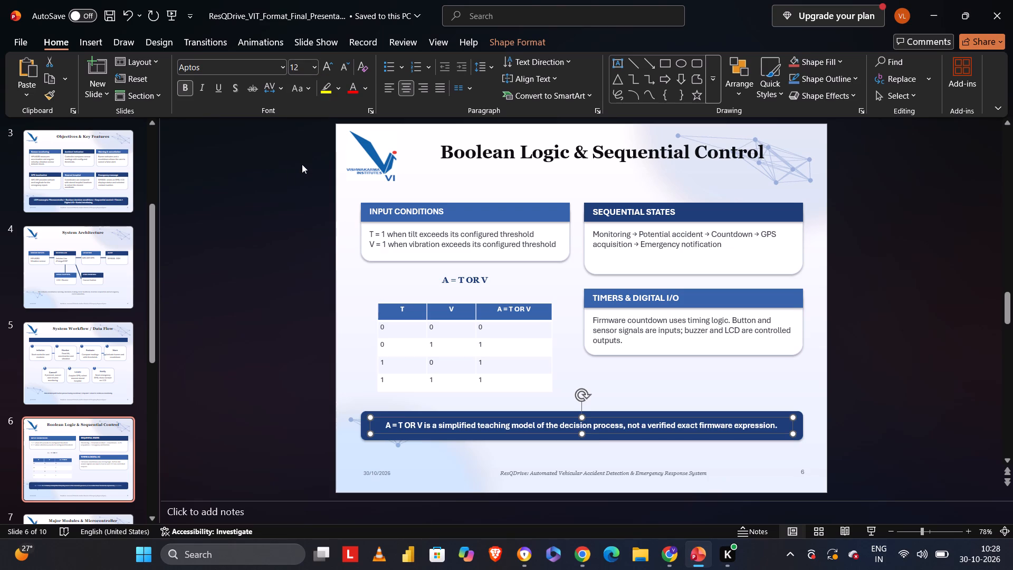
pyautogui.click(245, 315)
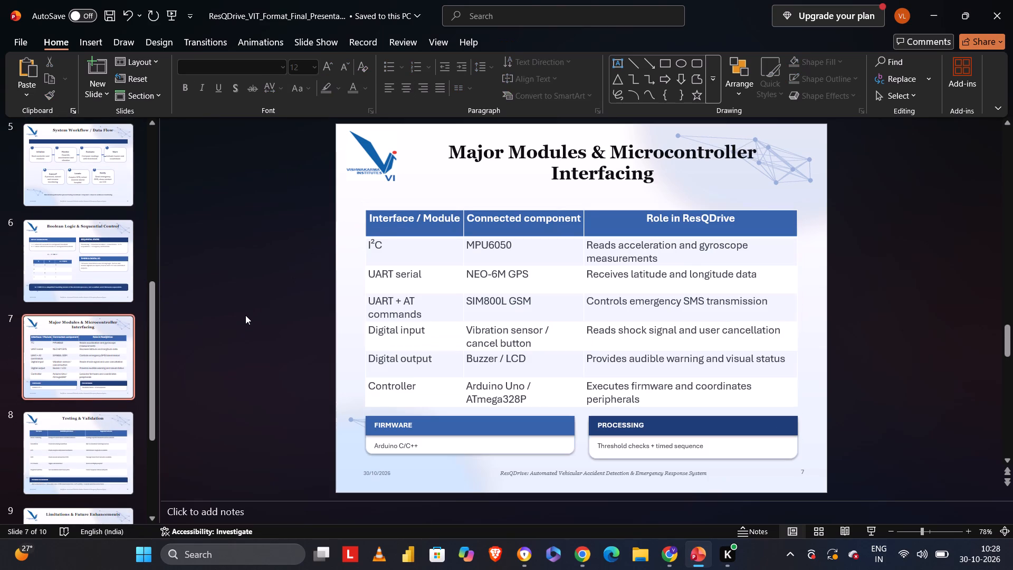
# On the Testing & Validation slide, set all text in the table to 14 pt.
pyautogui.press('Right')
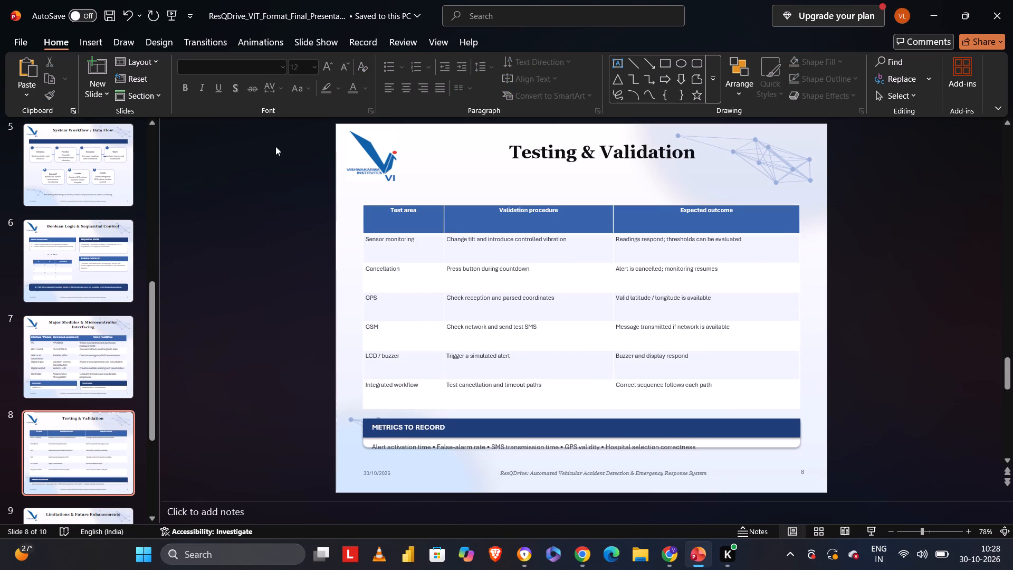
pyautogui.click(396, 247)
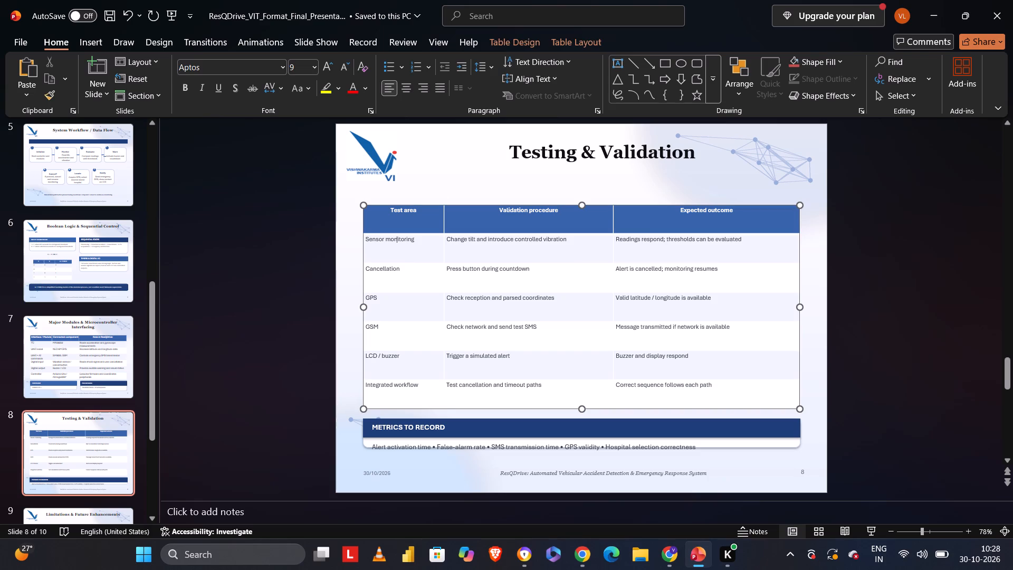
pyautogui.moveTo(721, 389); pyautogui.dragTo(340, 202)
pyautogui.click(317, 62)
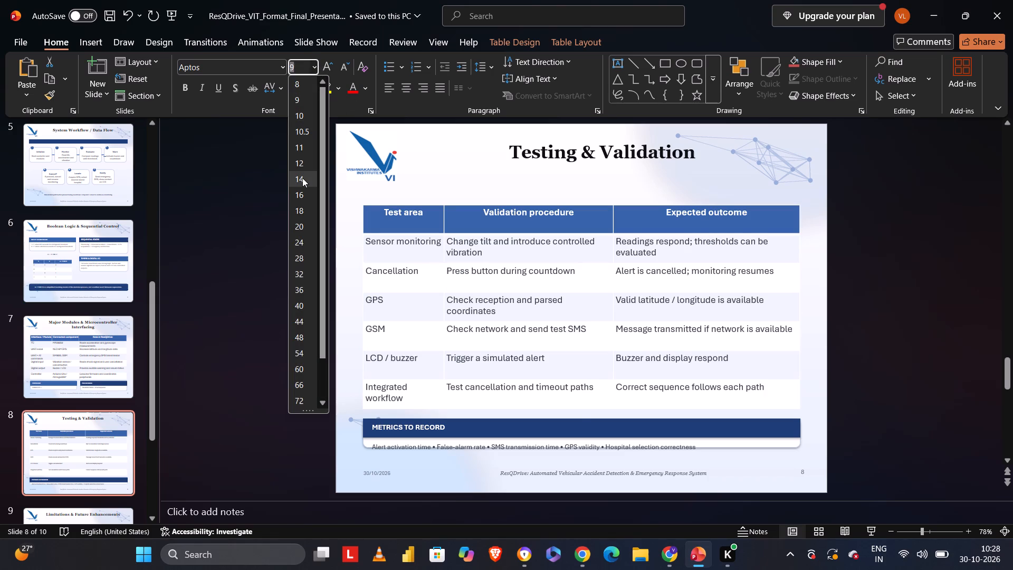
pyautogui.click(302, 178)
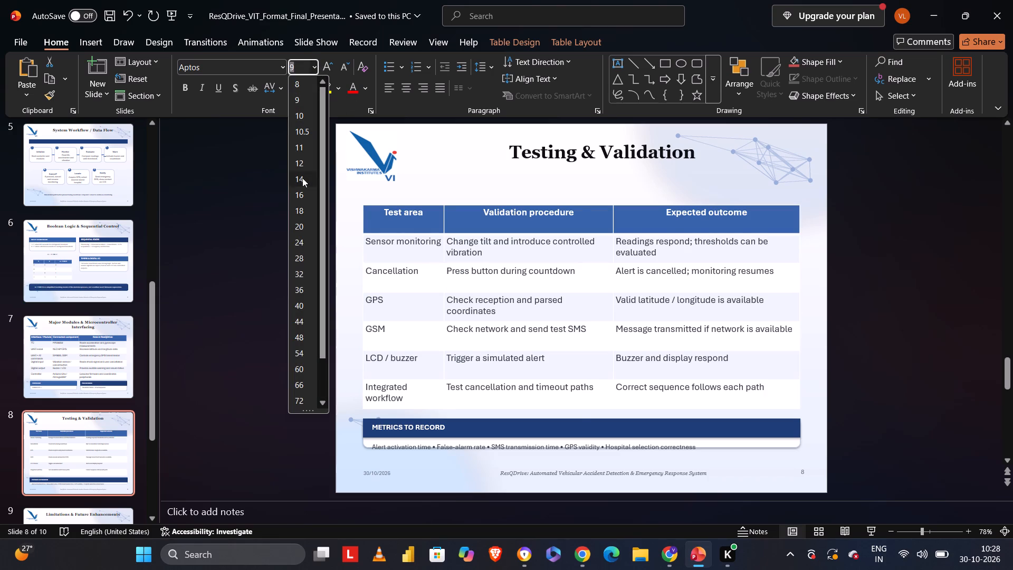
# Extend the white card behind METRICS TO RECORD downward so its description line fits inside.
pyautogui.click(479, 429)
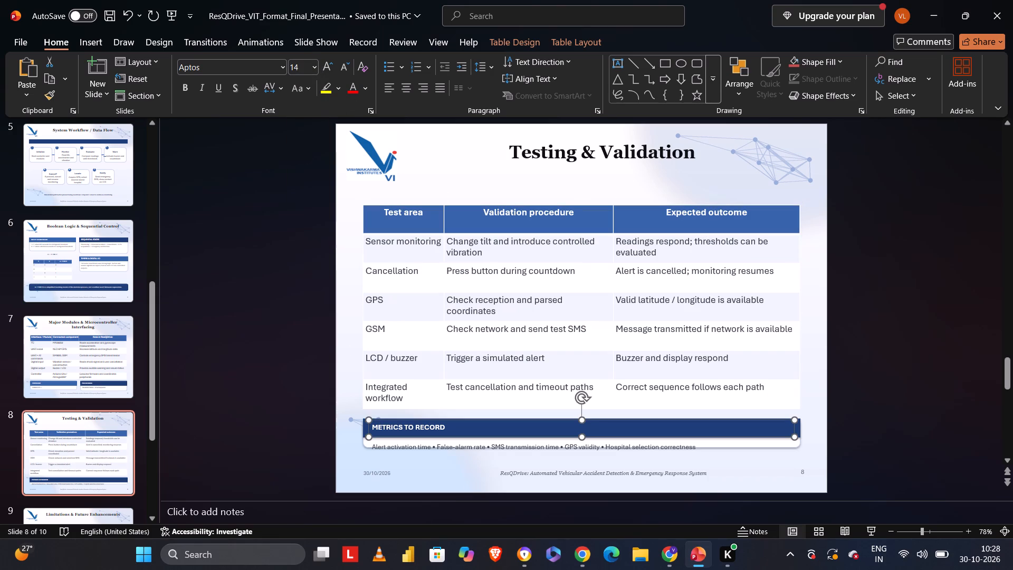
pyautogui.click(469, 447)
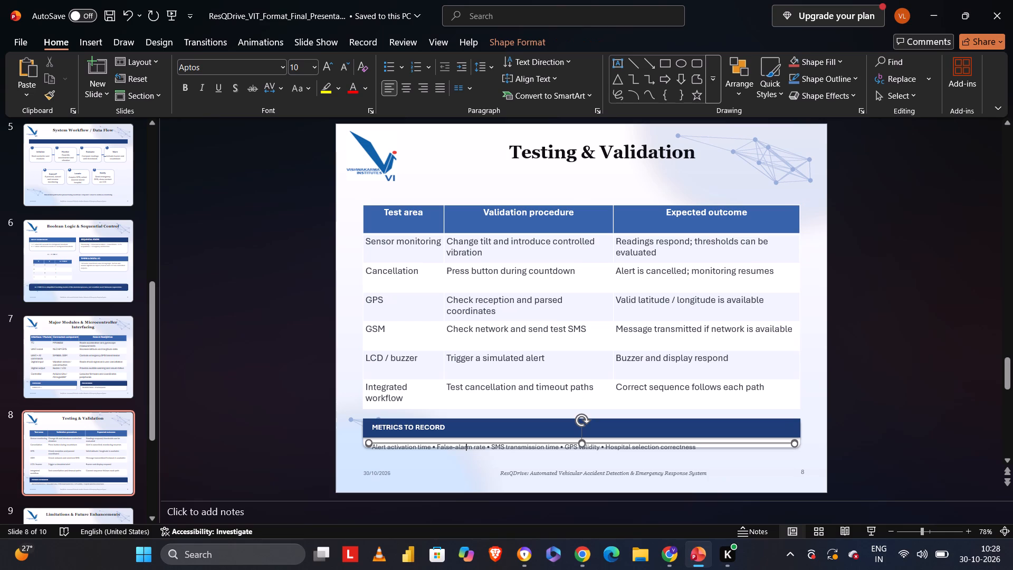
pyautogui.click(365, 427)
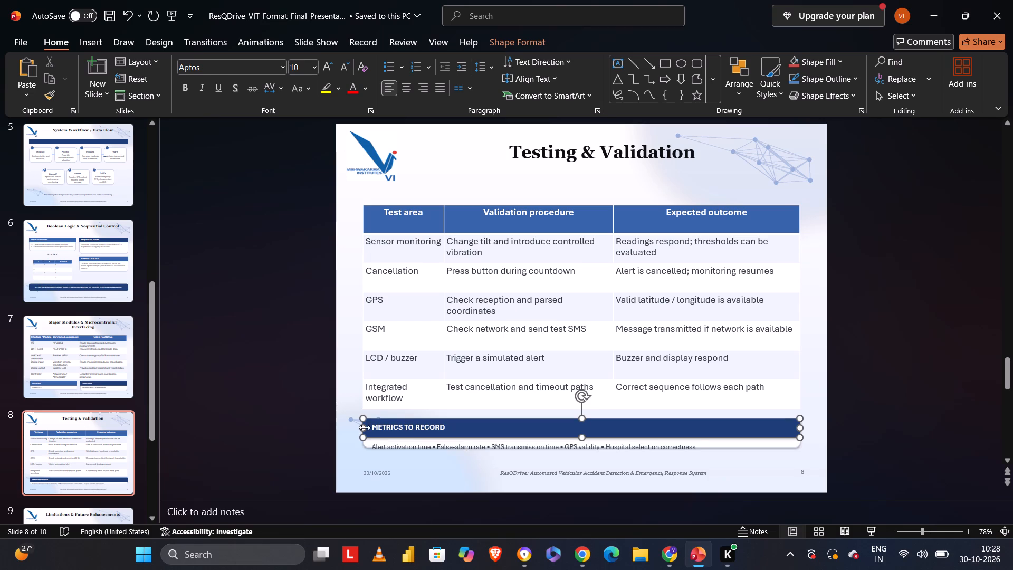
pyautogui.click(365, 435)
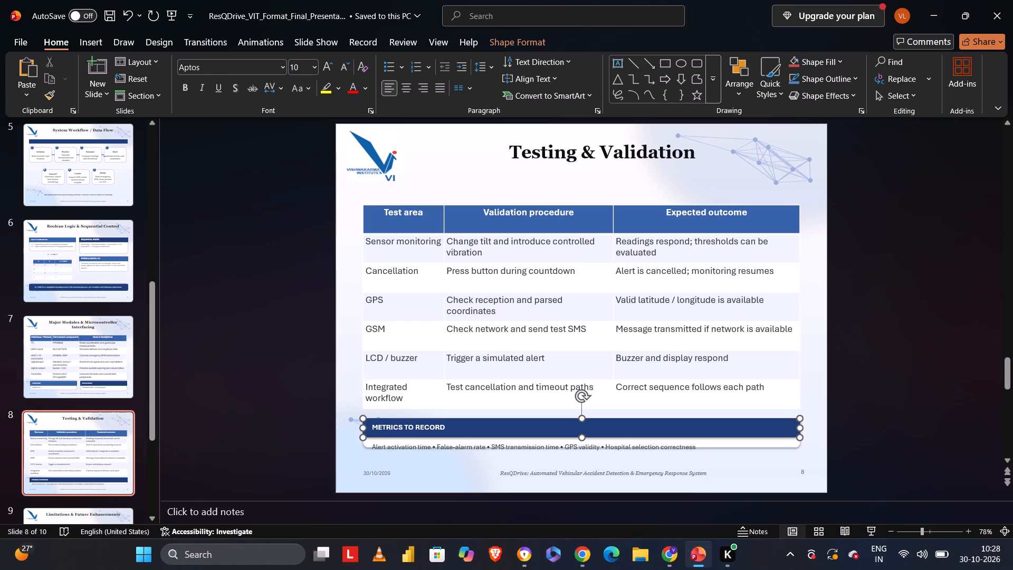
pyautogui.click(366, 439)
pyautogui.click(366, 443)
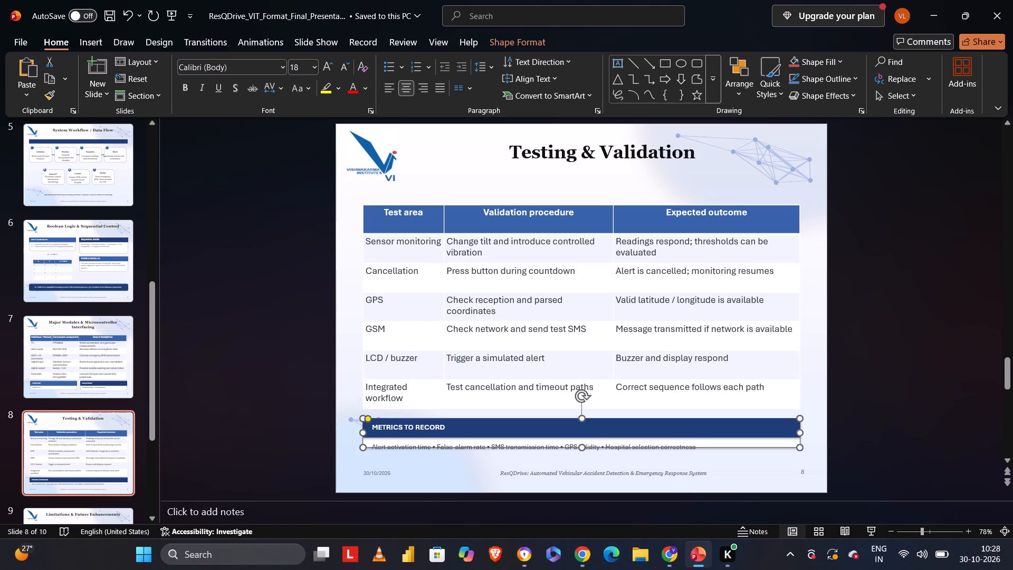
pyautogui.moveTo(581, 447); pyautogui.dragTo(581, 452)
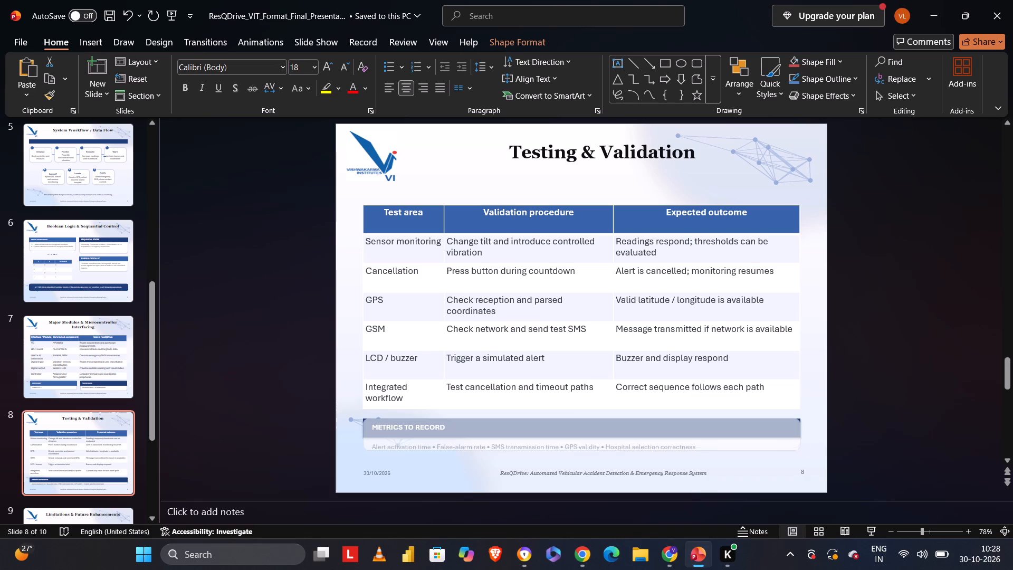
pyautogui.moveTo(581, 452); pyautogui.dragTo(580, 463)
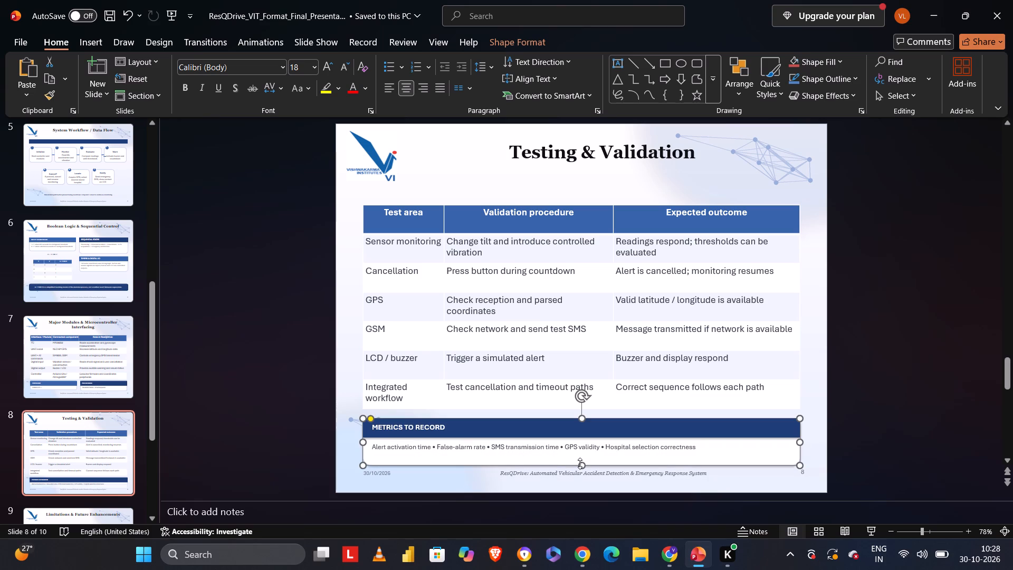
# Set the metrics description line under METRICS TO RECORD to 12 pt and deselect it.
pyautogui.click(702, 448)
pyautogui.moveTo(695, 448); pyautogui.dragTo(399, 419)
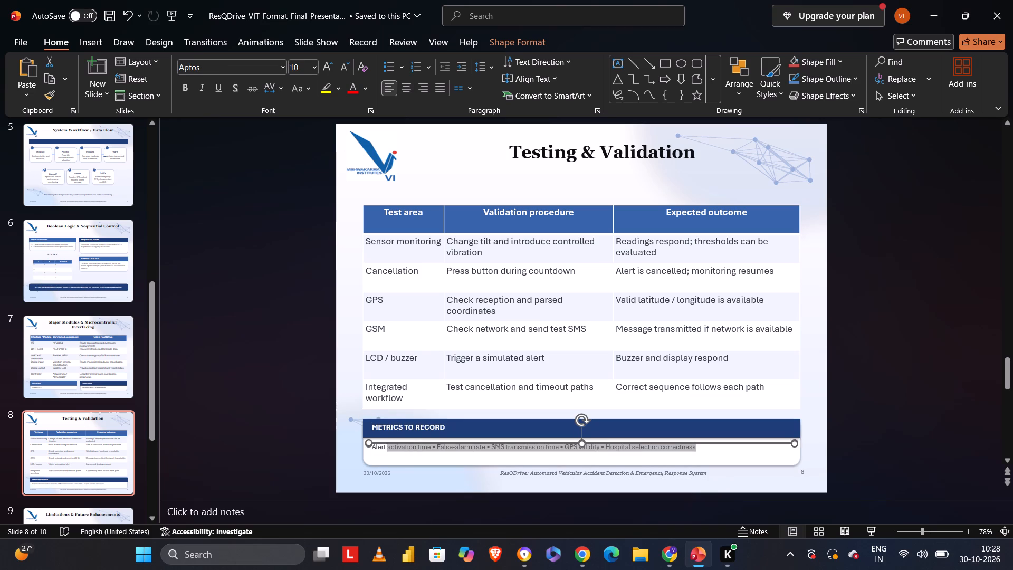
pyautogui.moveTo(399, 419); pyautogui.dragTo(360, 396)
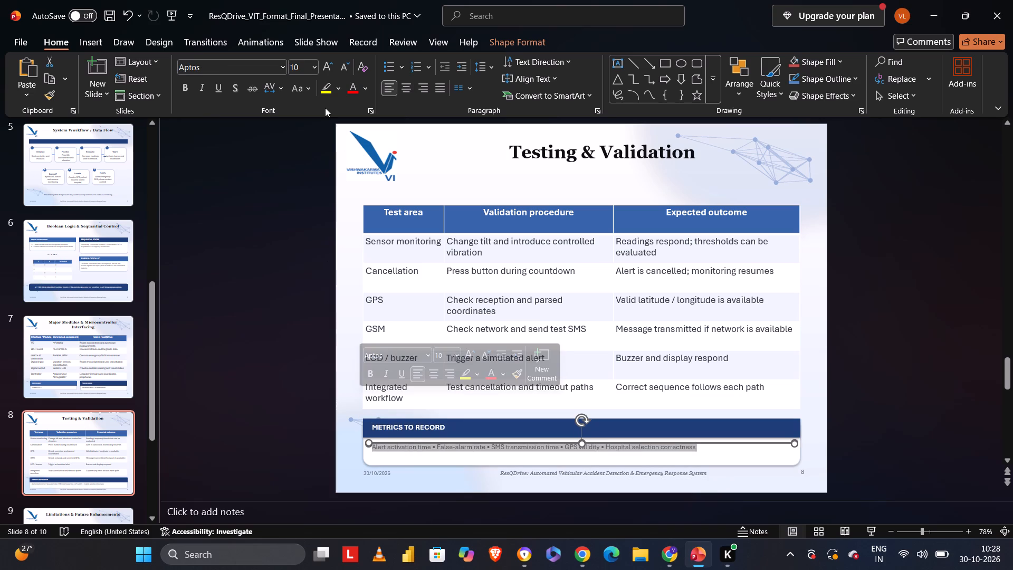
pyautogui.click(318, 64)
pyautogui.click(315, 64)
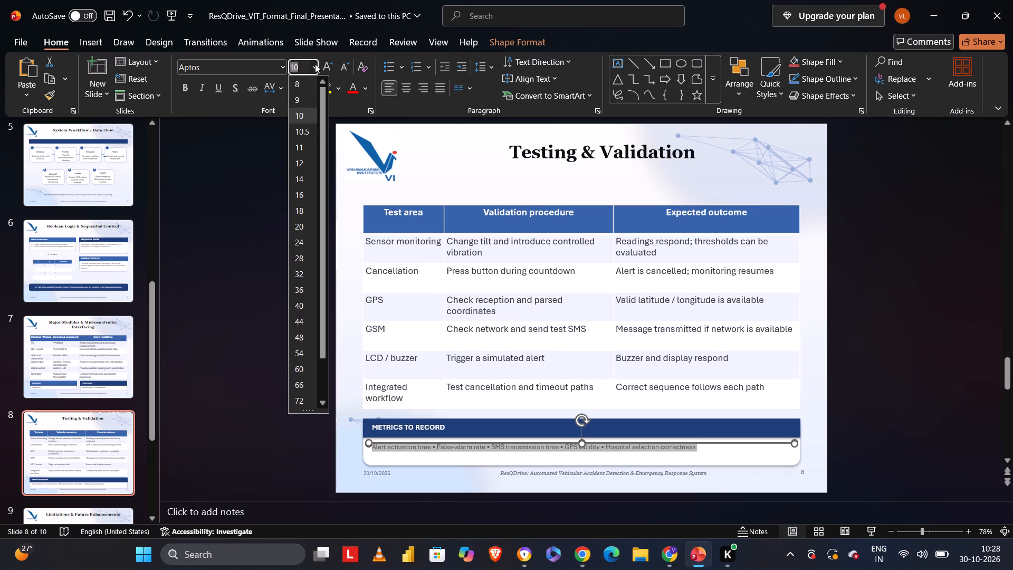
pyautogui.click(303, 165)
pyautogui.click(242, 284)
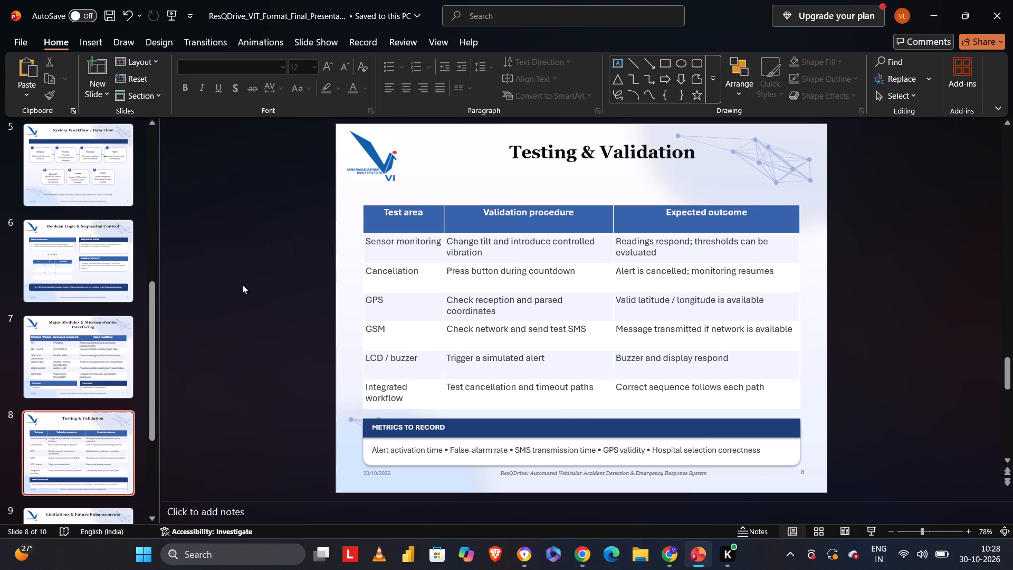
# On the Limitations & Future Enhancements slide, set all CURRENT LIMITATIONS bullets to 16 pt.
pyautogui.press('Right')
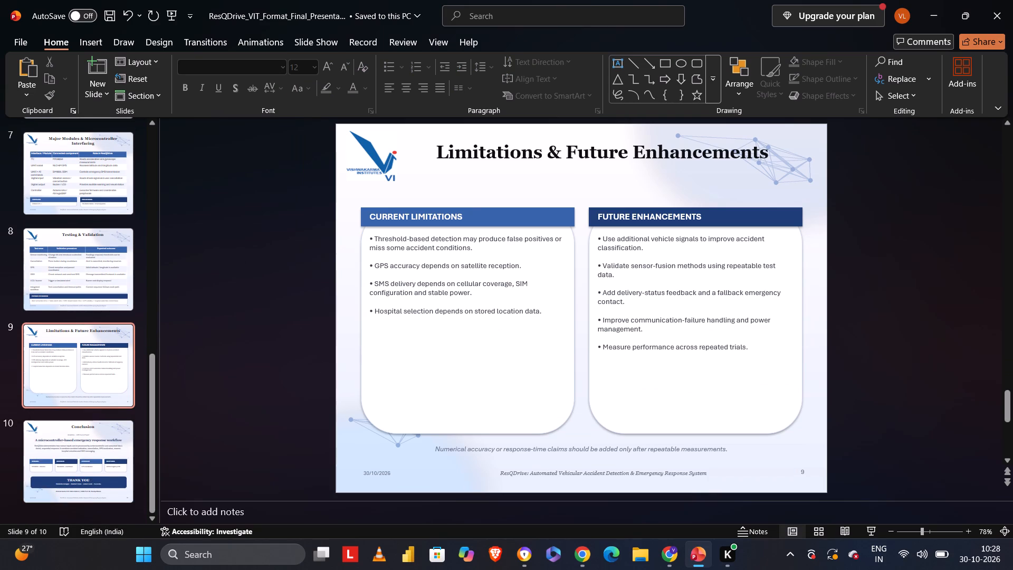
pyautogui.click(495, 275)
pyautogui.moveTo(543, 313); pyautogui.dragTo(446, 272)
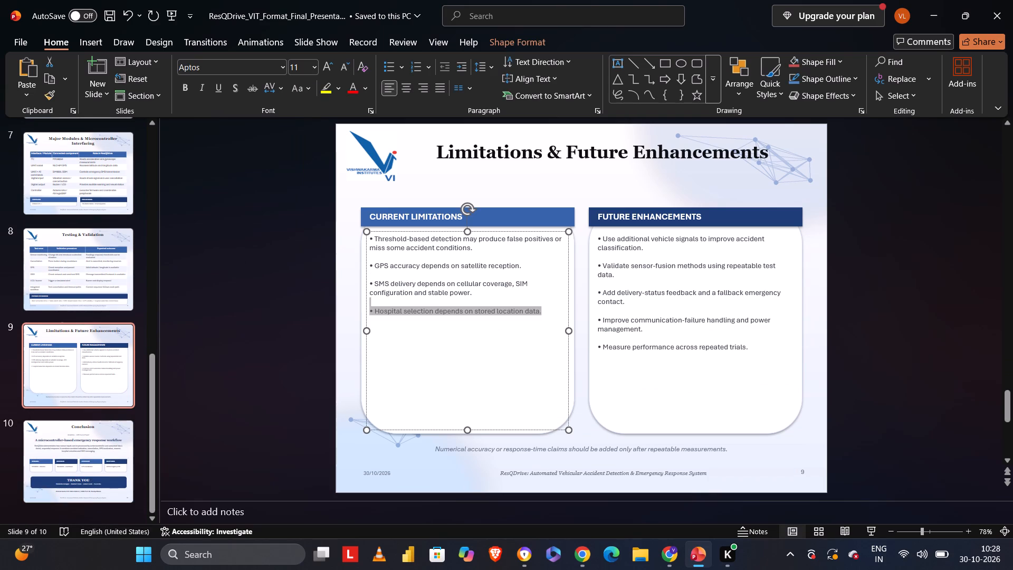
pyautogui.moveTo(446, 272); pyautogui.dragTo(368, 234)
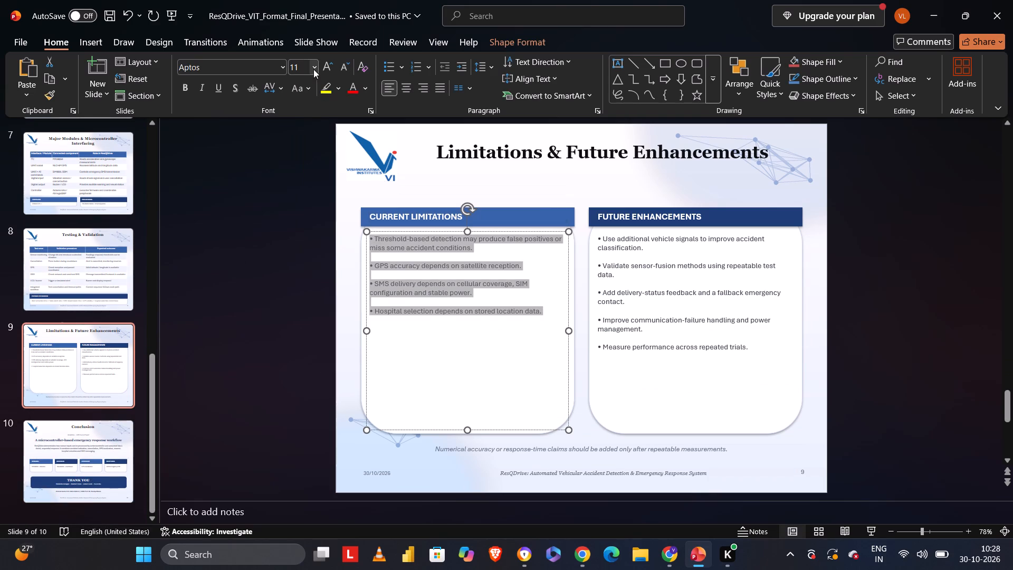
pyautogui.click(313, 69)
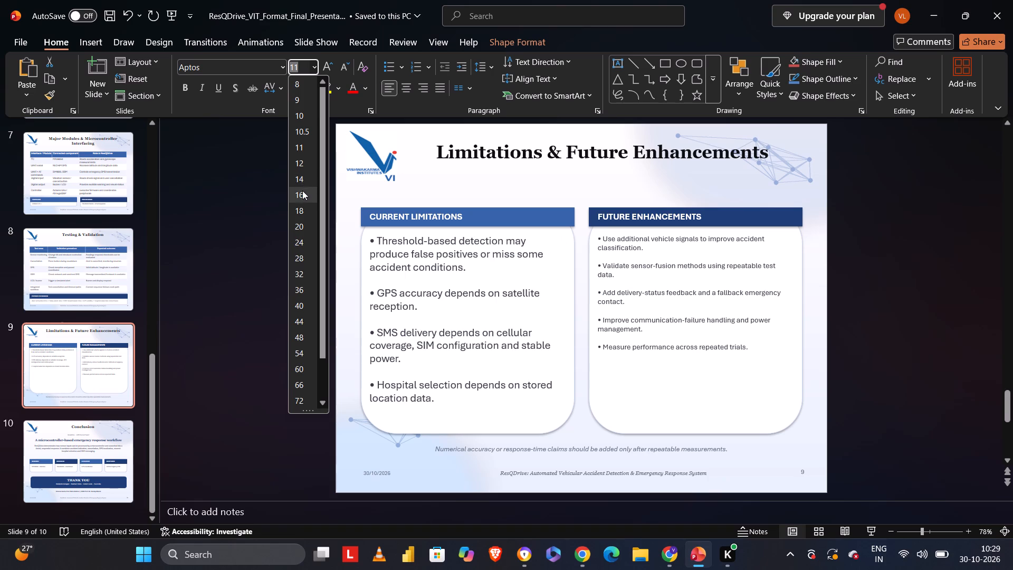
pyautogui.click(302, 191)
# Set all FUTURE ENHANCEMENTS bullets to 16 pt and deselect the text.
pyautogui.click(666, 341)
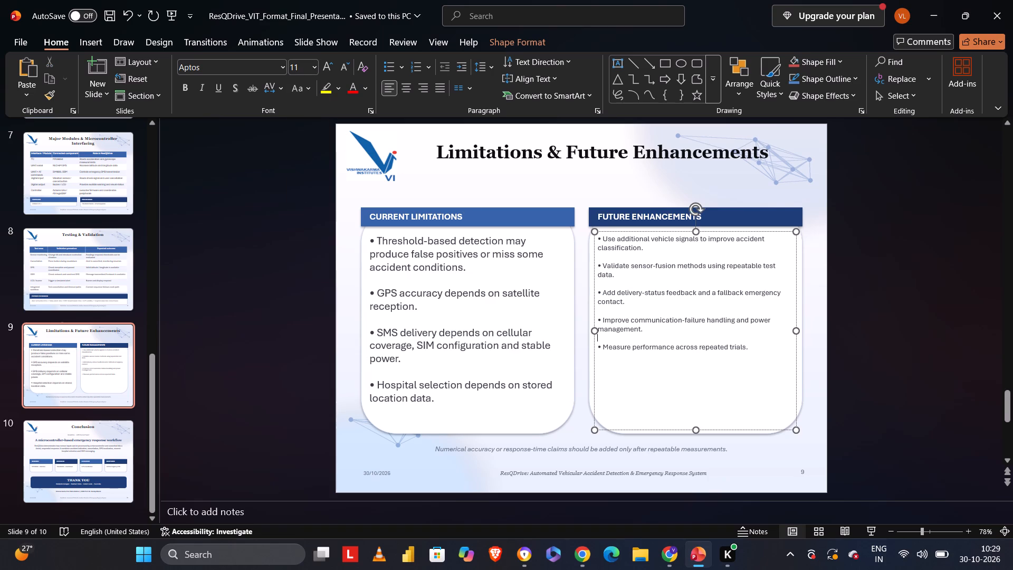
pyautogui.moveTo(756, 349); pyautogui.dragTo(592, 225)
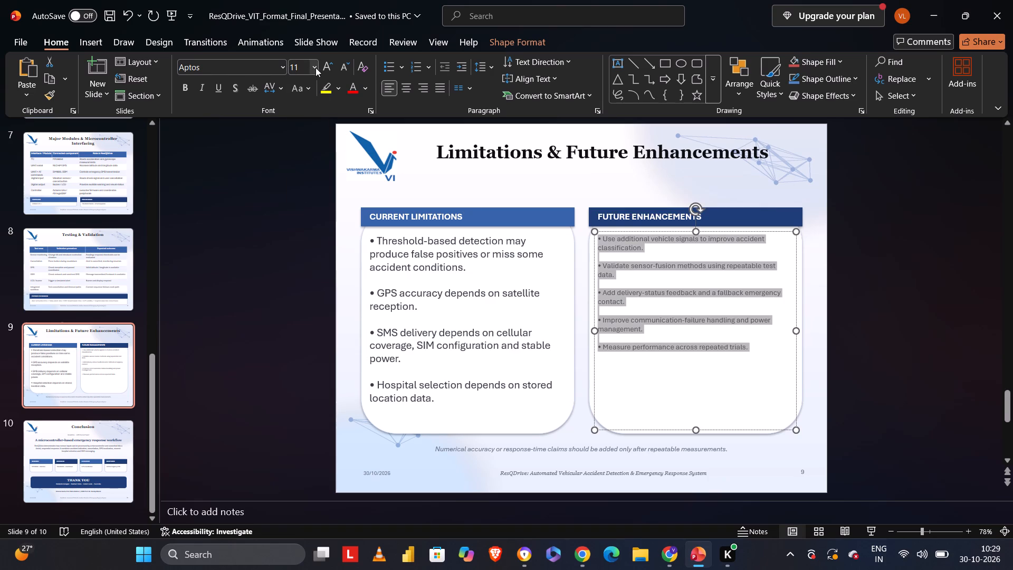
pyautogui.click(315, 69)
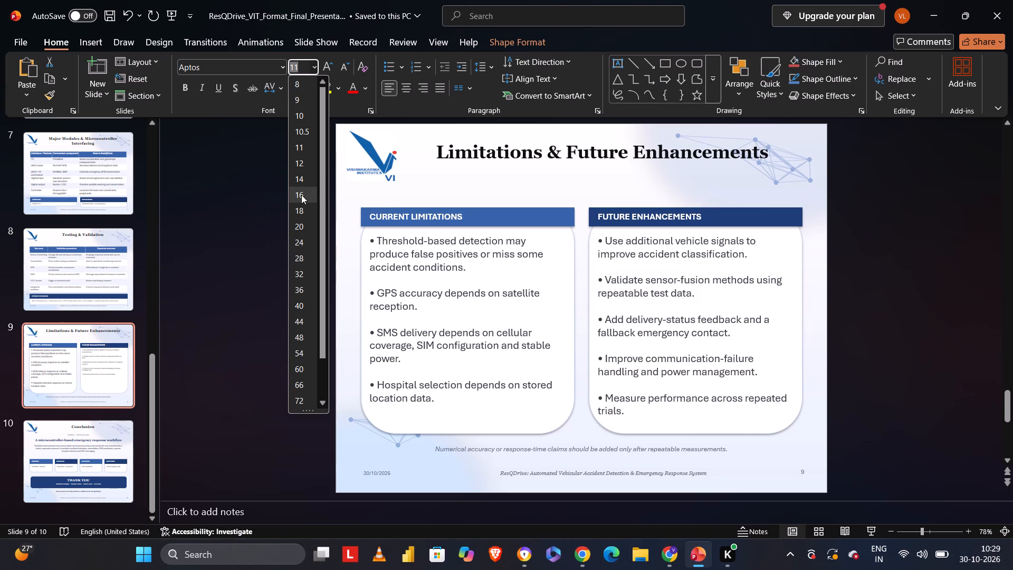
pyautogui.click(301, 195)
pyautogui.click(190, 273)
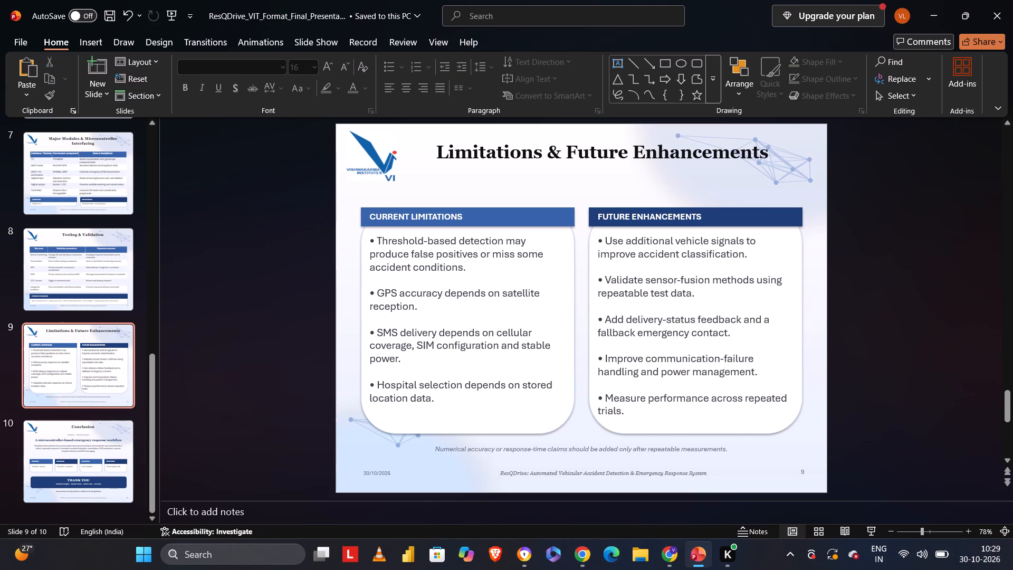
# On the Conclusion slide, set the description text in the SENSING, DECISION, LOCATION and RESPONSE cards to 14 pt and deselect it.
pyautogui.press('Right')
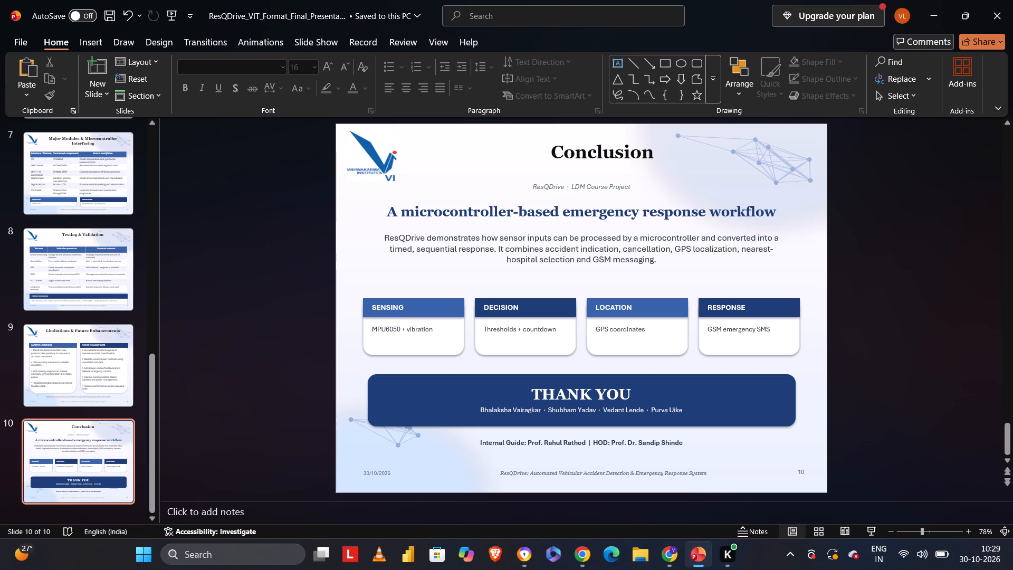
pyautogui.click(441, 339)
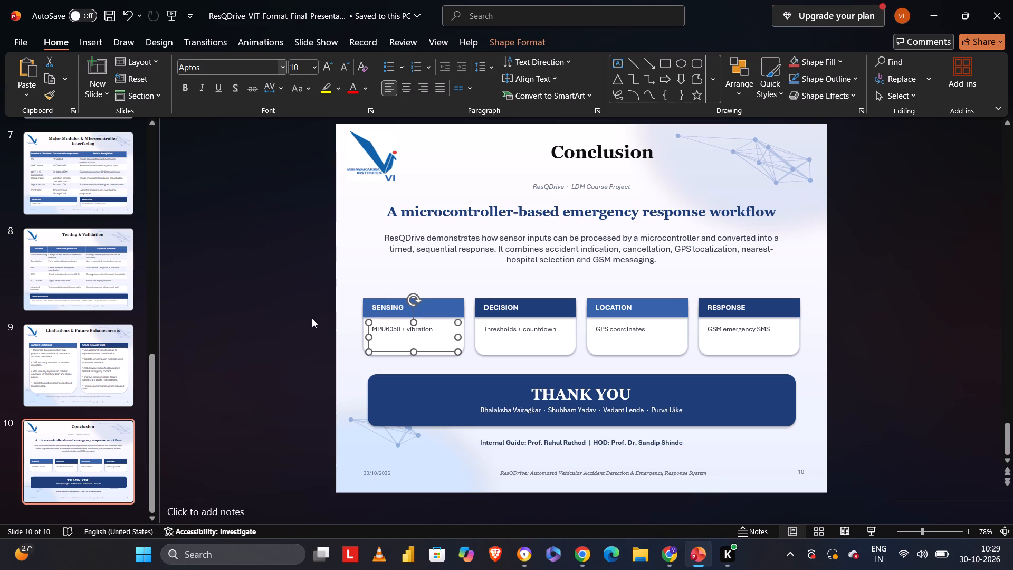
pyautogui.moveTo(304, 329); pyautogui.dragTo(571, 331)
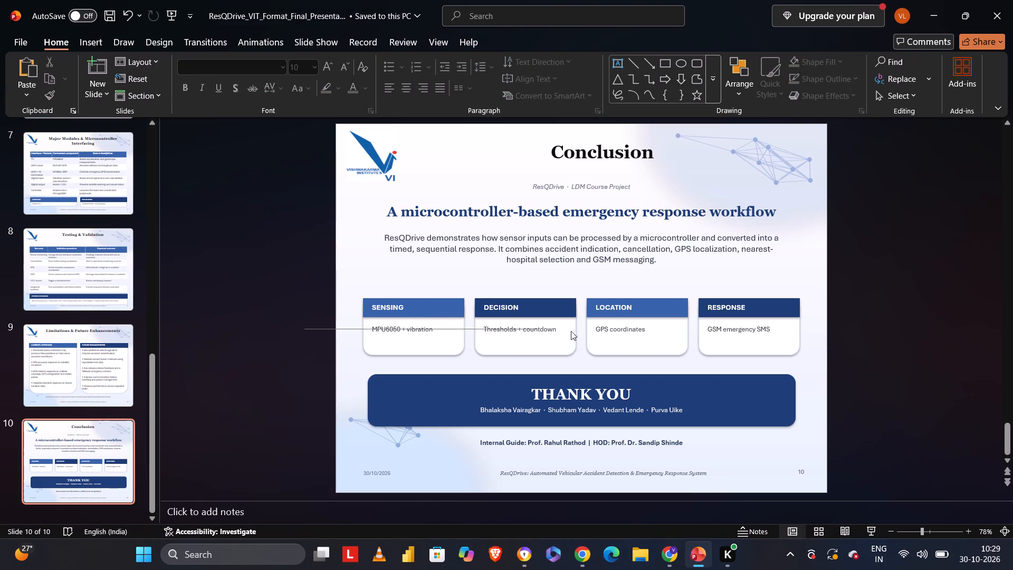
pyautogui.moveTo(571, 331); pyautogui.dragTo(832, 338)
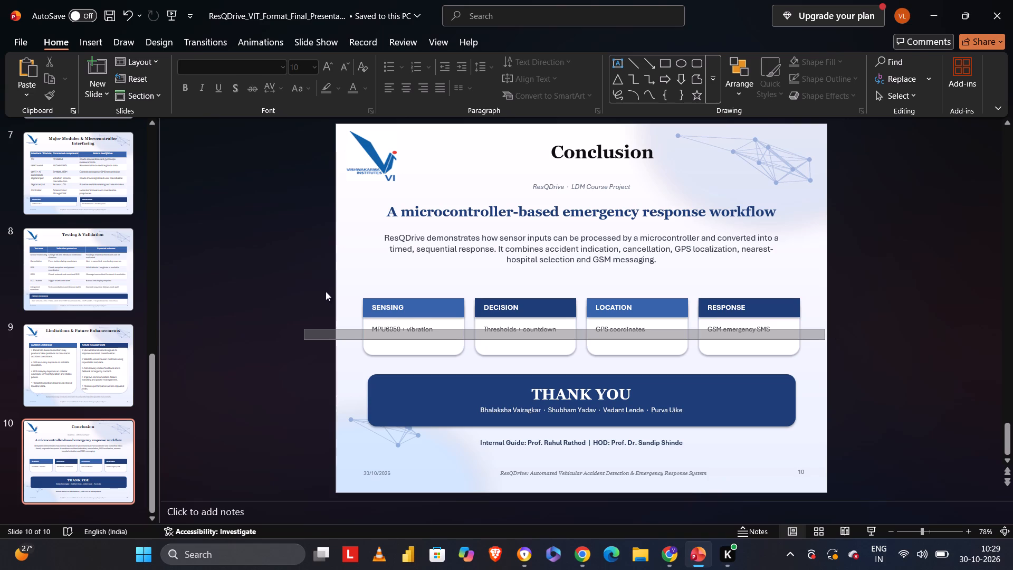
pyautogui.moveTo(305, 315); pyautogui.dragTo(835, 353)
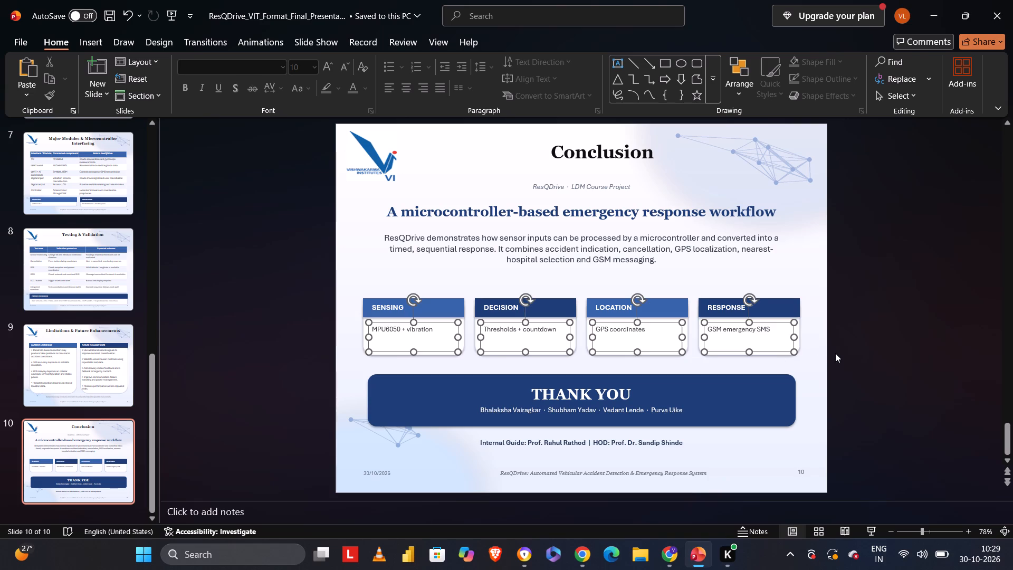
pyautogui.click(318, 66)
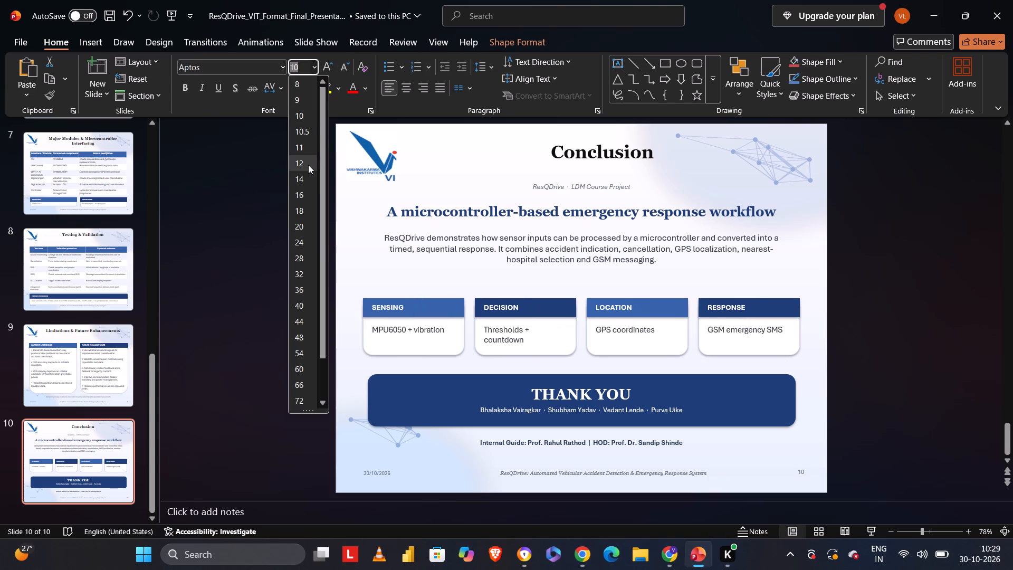
pyautogui.click(306, 178)
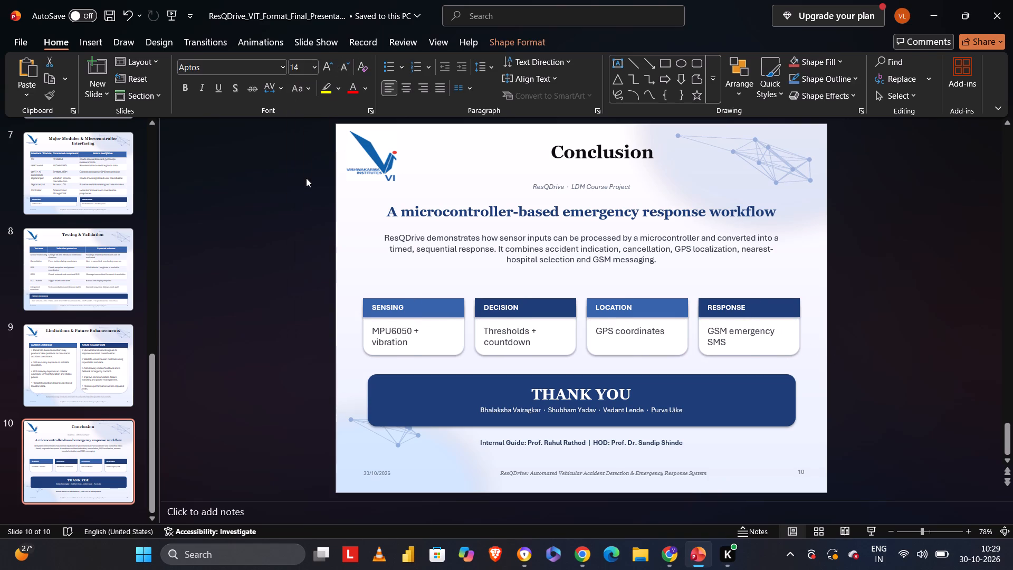
pyautogui.click(279, 265)
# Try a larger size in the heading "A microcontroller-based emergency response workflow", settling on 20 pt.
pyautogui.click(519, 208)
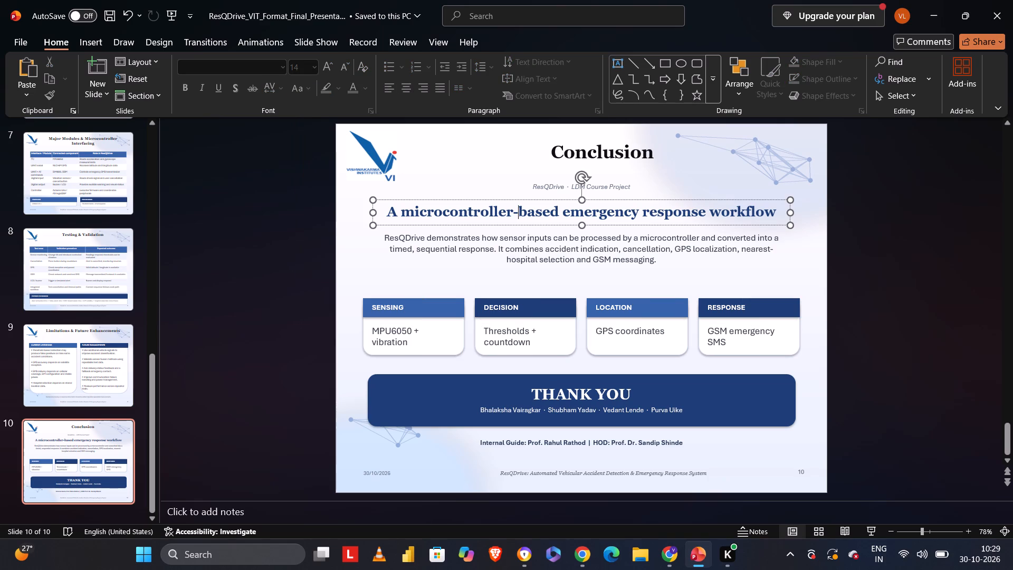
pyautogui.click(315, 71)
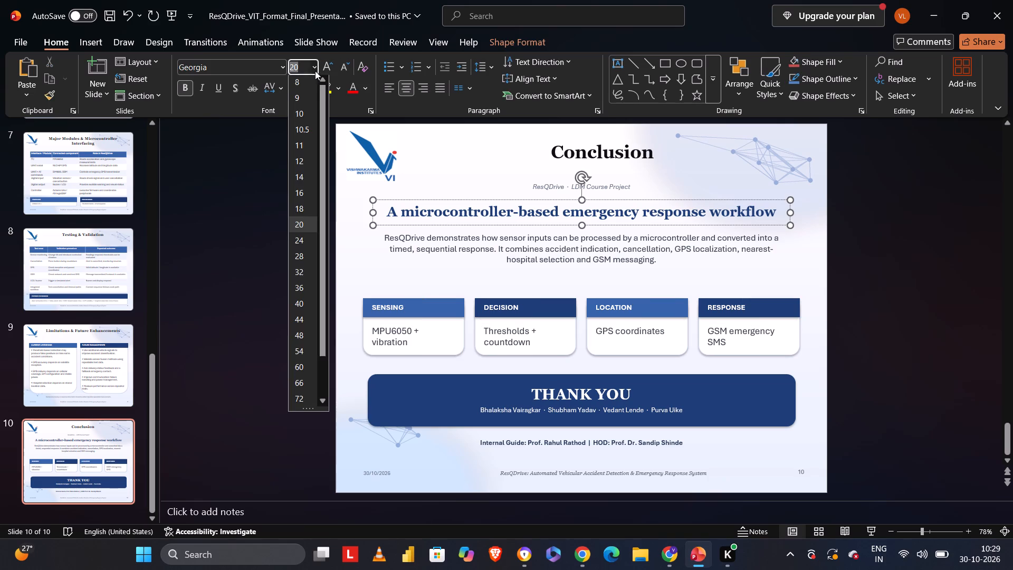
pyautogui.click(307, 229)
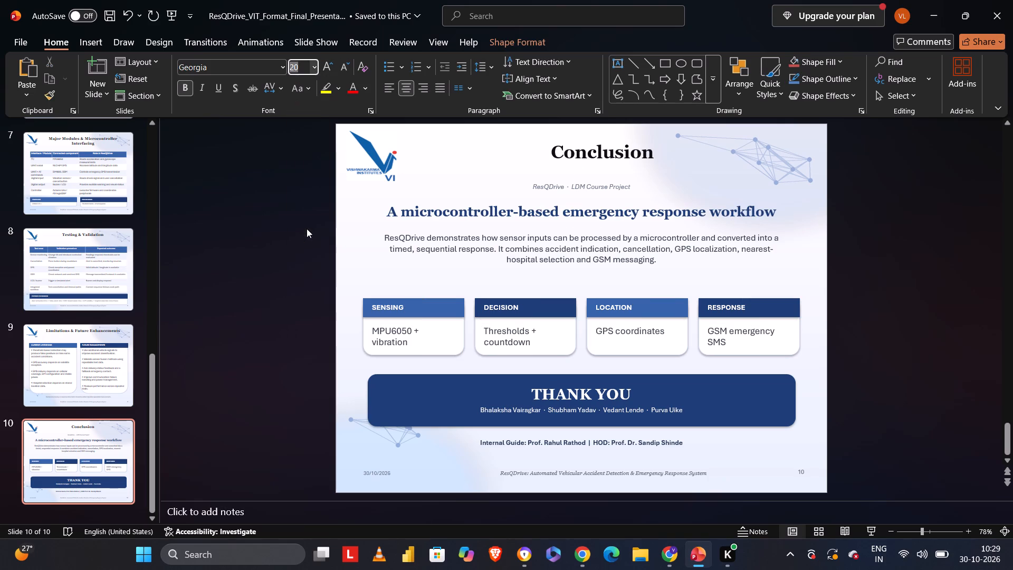
# Set the word "indication" in the Conclusion summary paragraph to 14 pt and deselect the text.
pyautogui.click(586, 243)
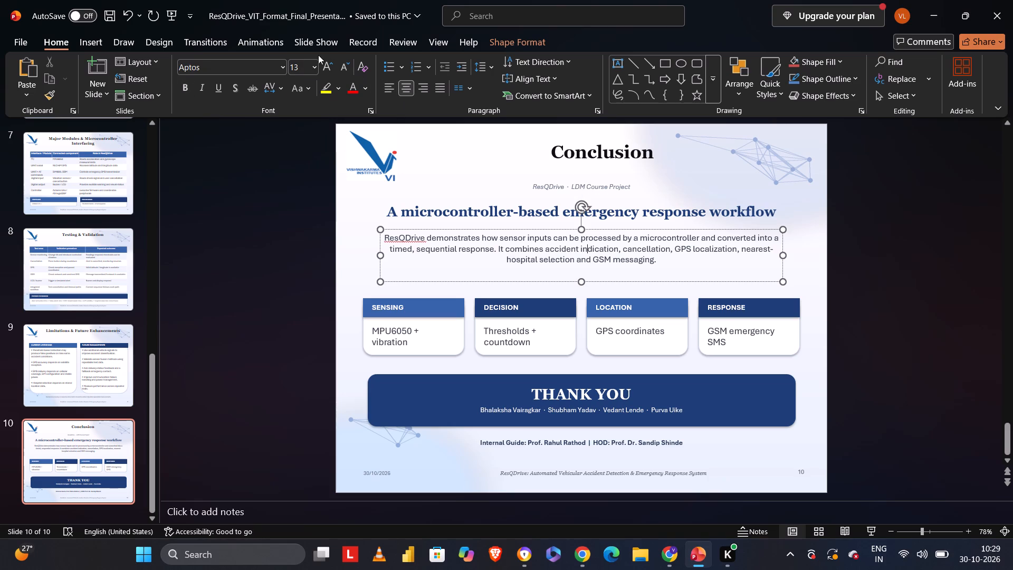
pyautogui.click(314, 65)
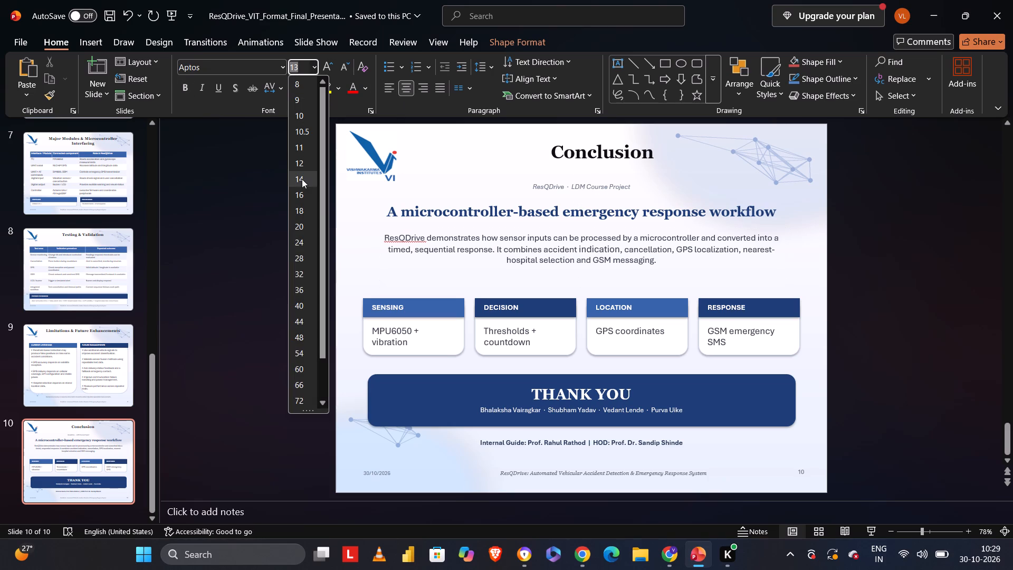
pyautogui.click(302, 179)
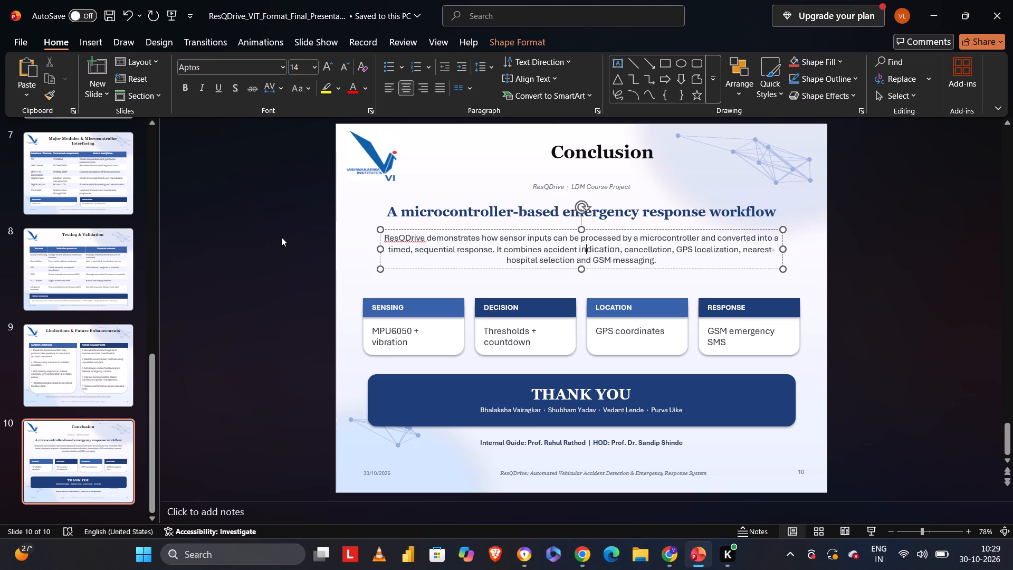
pyautogui.click(281, 237)
# Review the slides in reverse order, from the Conclusion slide back to the title slide.
pyautogui.press('Left')
pyautogui.press('Left')
pyautogui.press('Left')
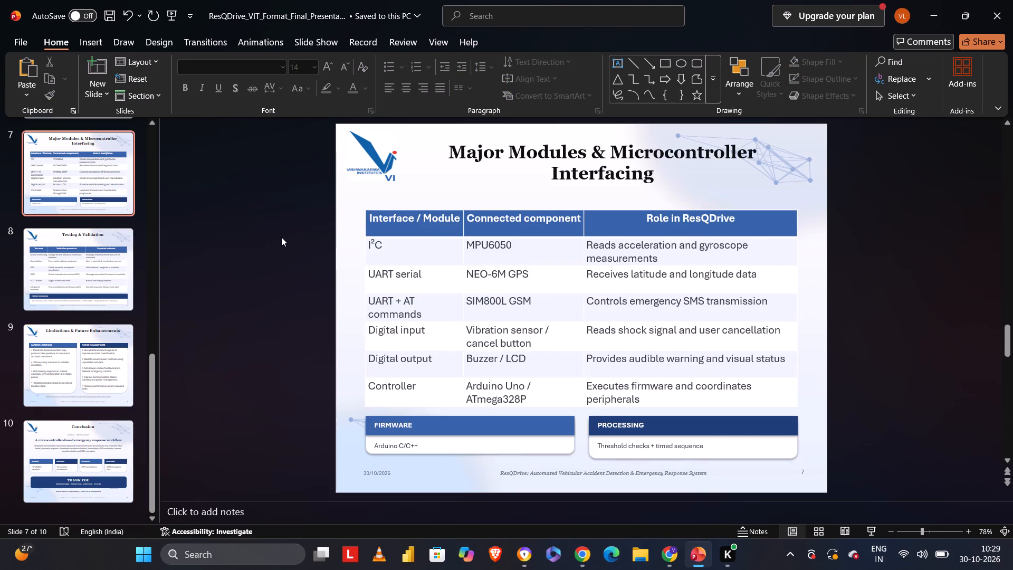
pyautogui.press('Left')
pyautogui.press('Right')
pyautogui.press('Left')
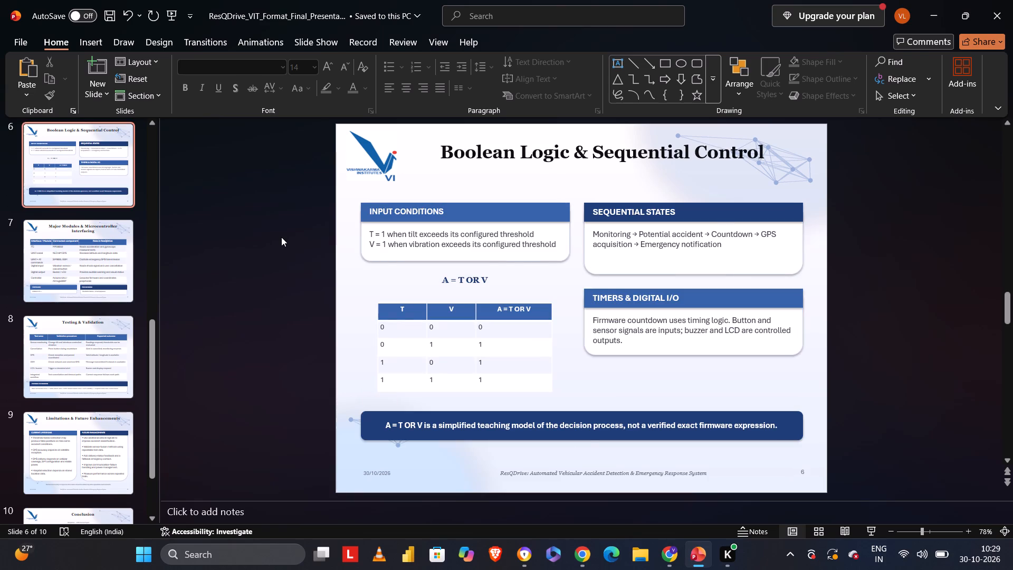
pyautogui.press('Left')
pyautogui.press('Left')
pyautogui.press('Left')
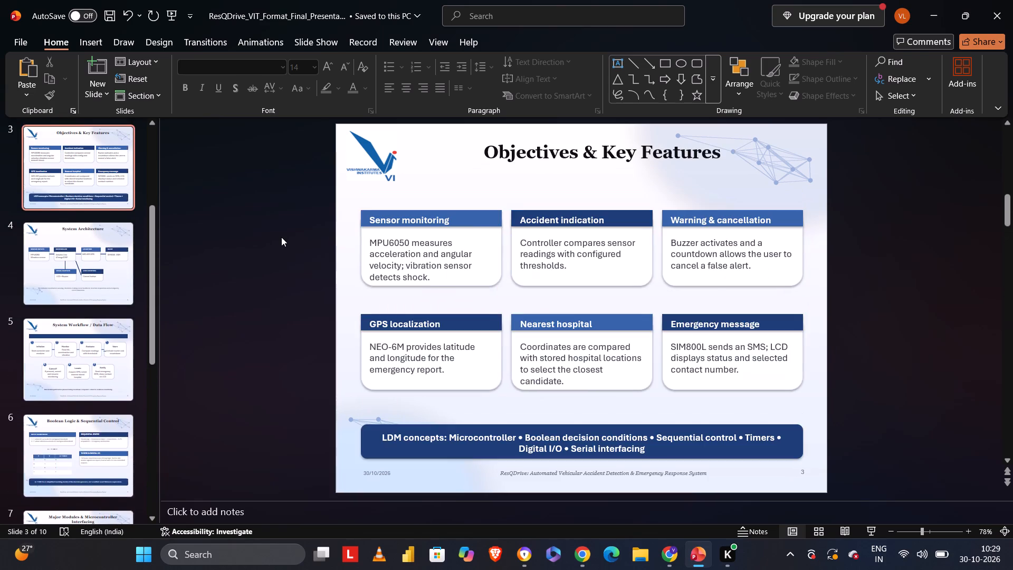
pyautogui.press('Left')
pyautogui.press('Left')
pyautogui.press('Left')
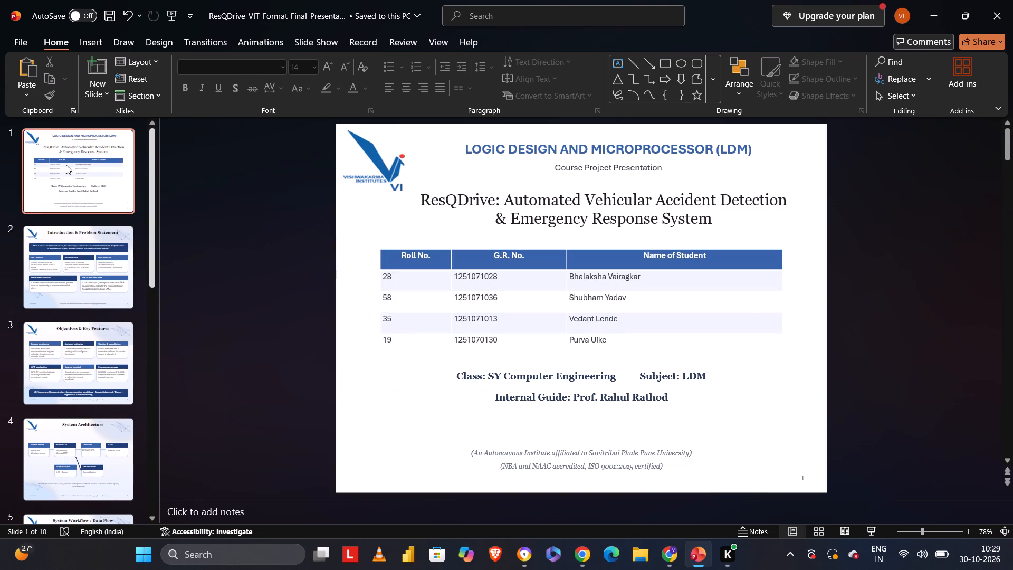
# Save the presentation under its current name.
pyautogui.click(19, 39)
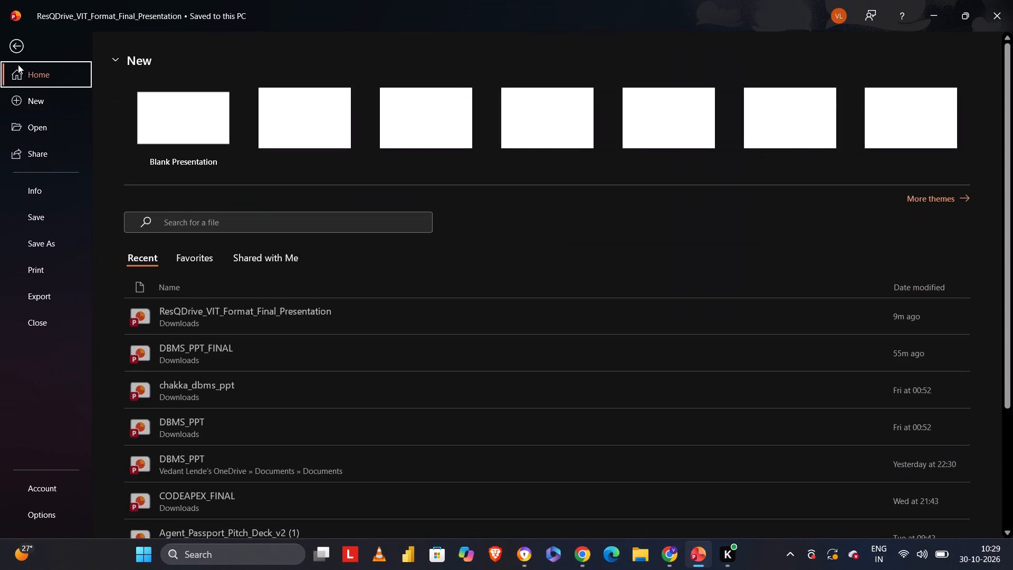
pyautogui.click(41, 220)
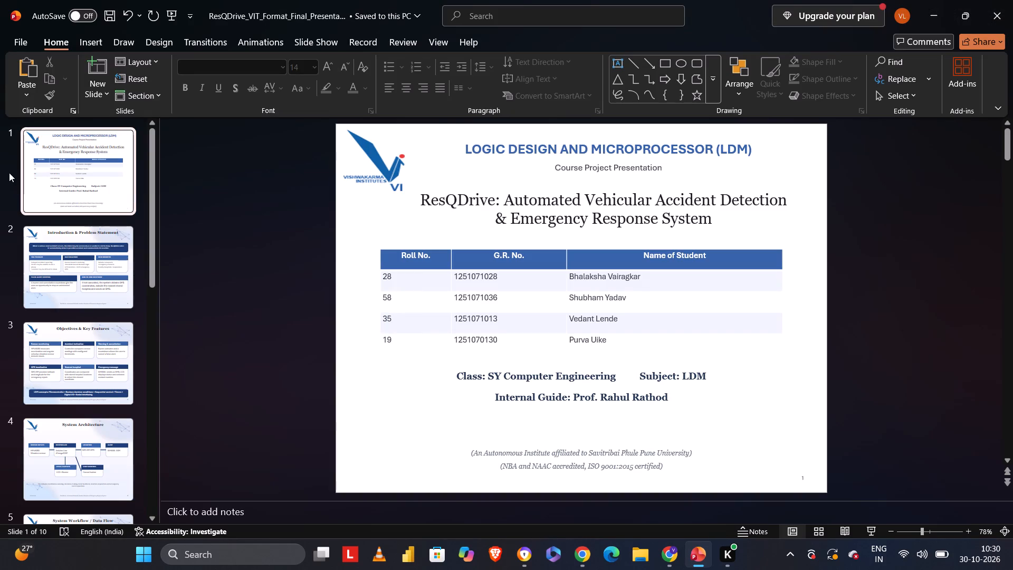
pyautogui.click(20, 35)
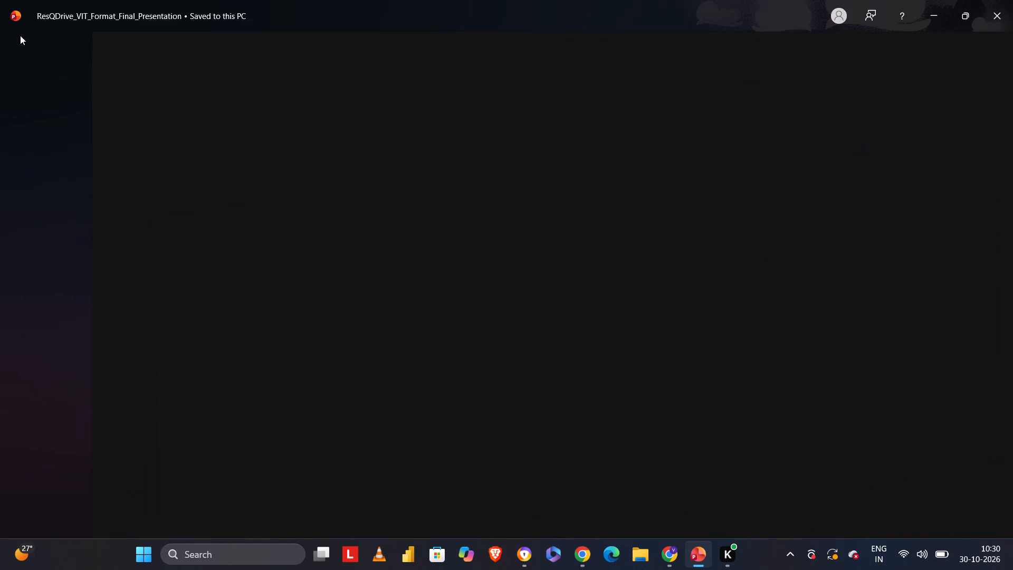
pyautogui.click(60, 217)
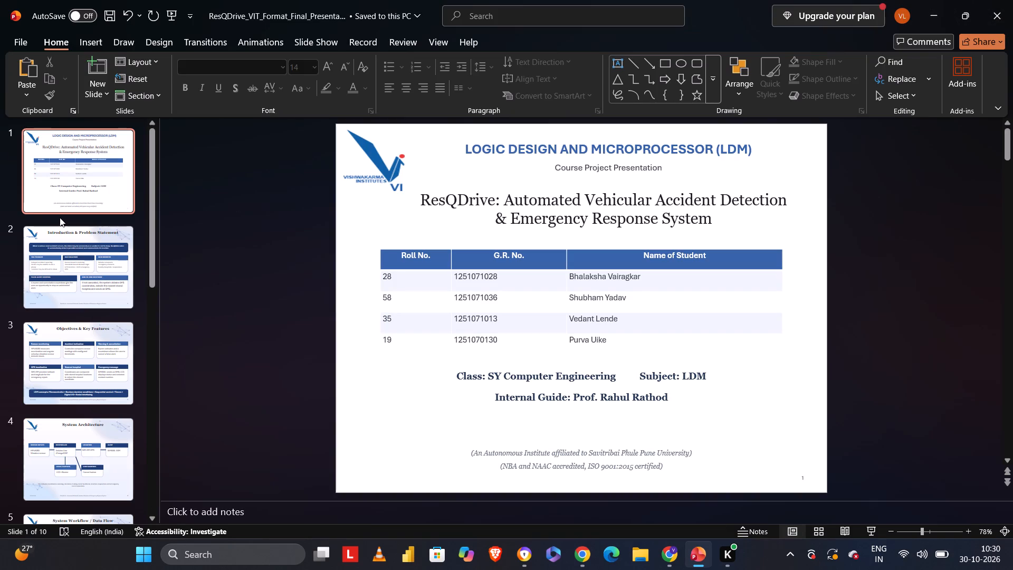
# On the title slide, widen the gap between the Class/Subject and Internal Guide lines by nudging the former up and moving the latter down.
pyautogui.click(523, 401)
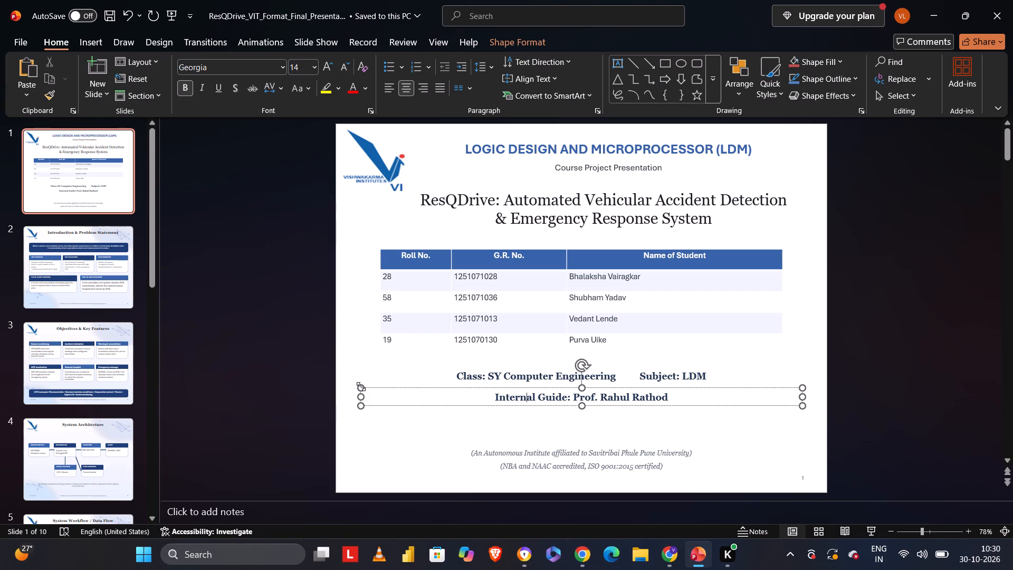
pyautogui.click(361, 383)
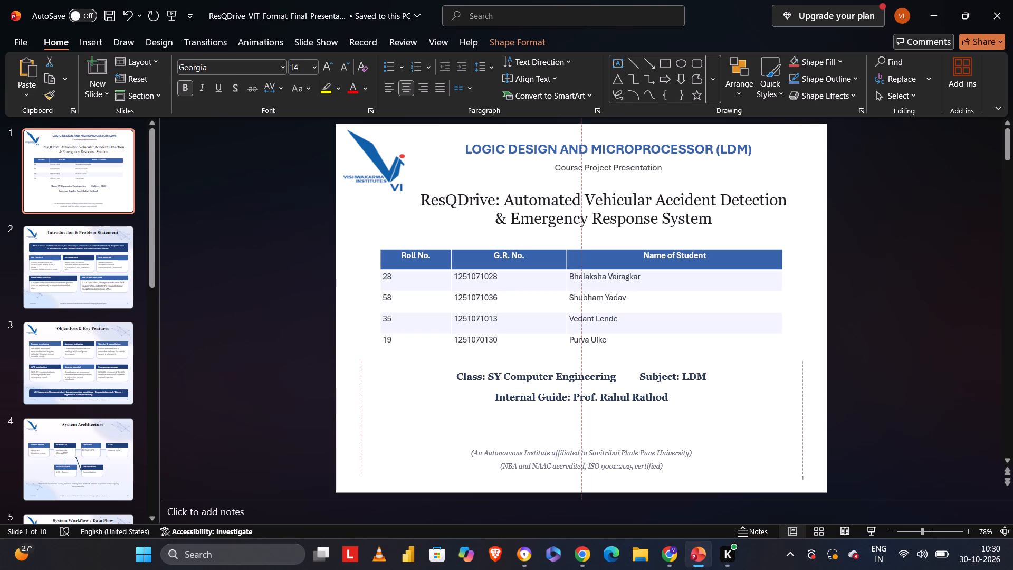
pyautogui.click(519, 396)
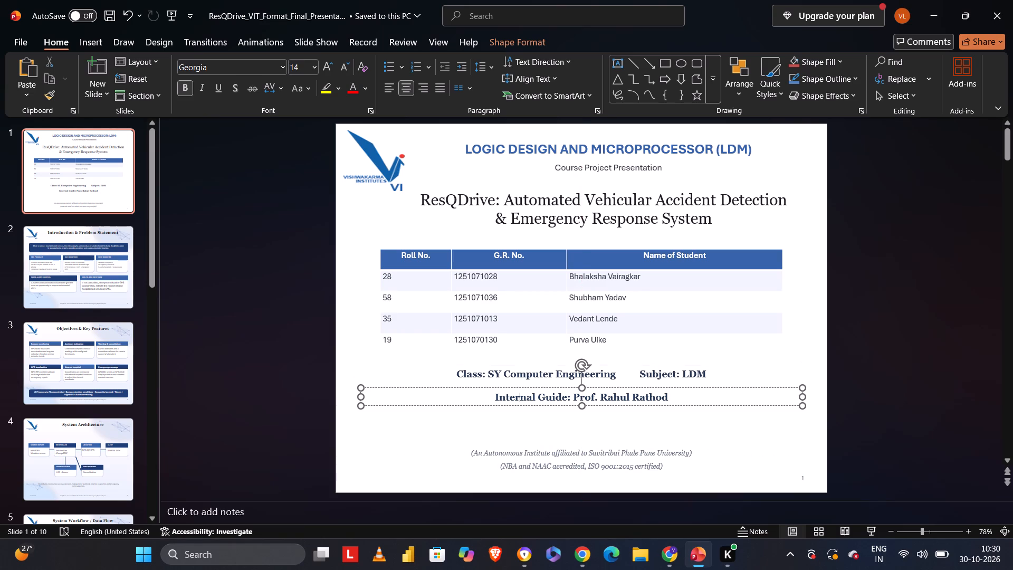
pyautogui.moveTo(378, 388); pyautogui.dragTo(378, 397)
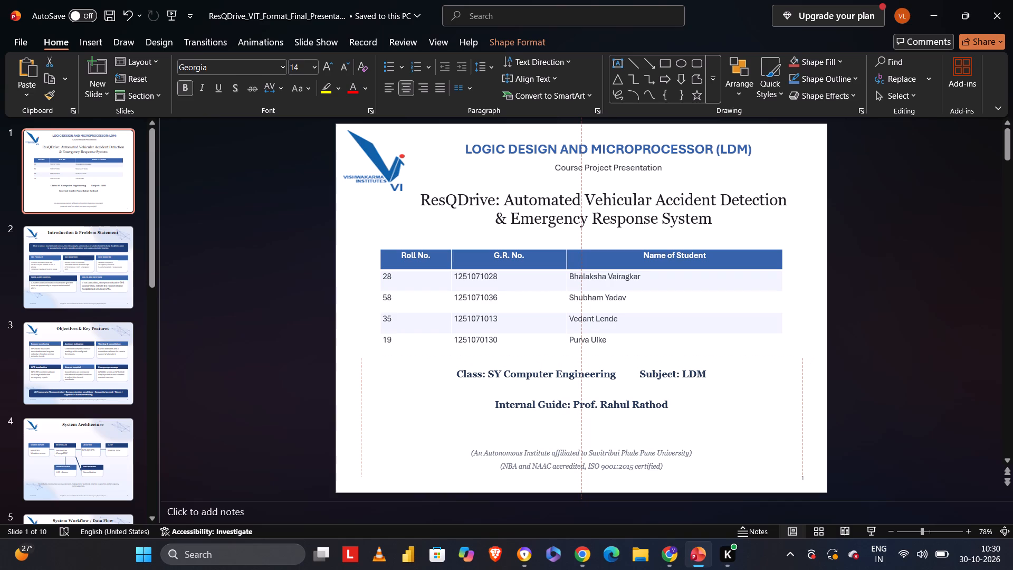
pyautogui.moveTo(378, 397); pyautogui.dragTo(379, 400)
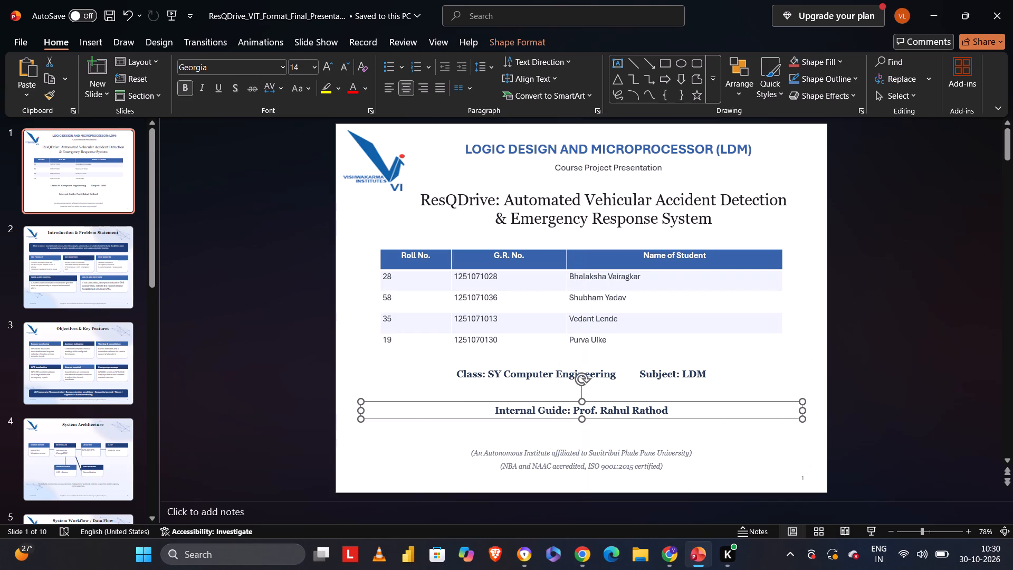
pyautogui.click(474, 388)
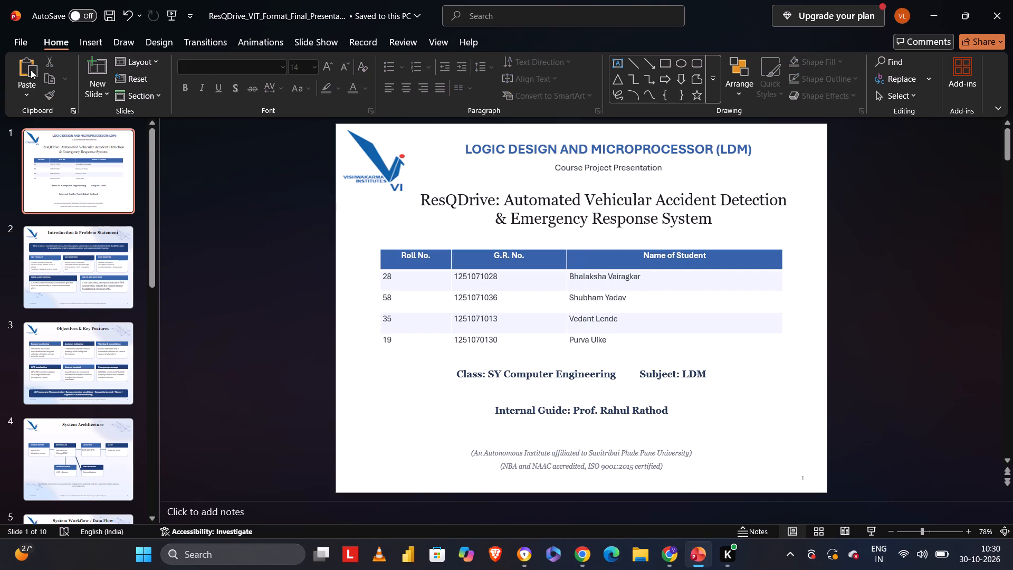
# Save the presentation with the adjusted title slide.
pyautogui.click(8, 46)
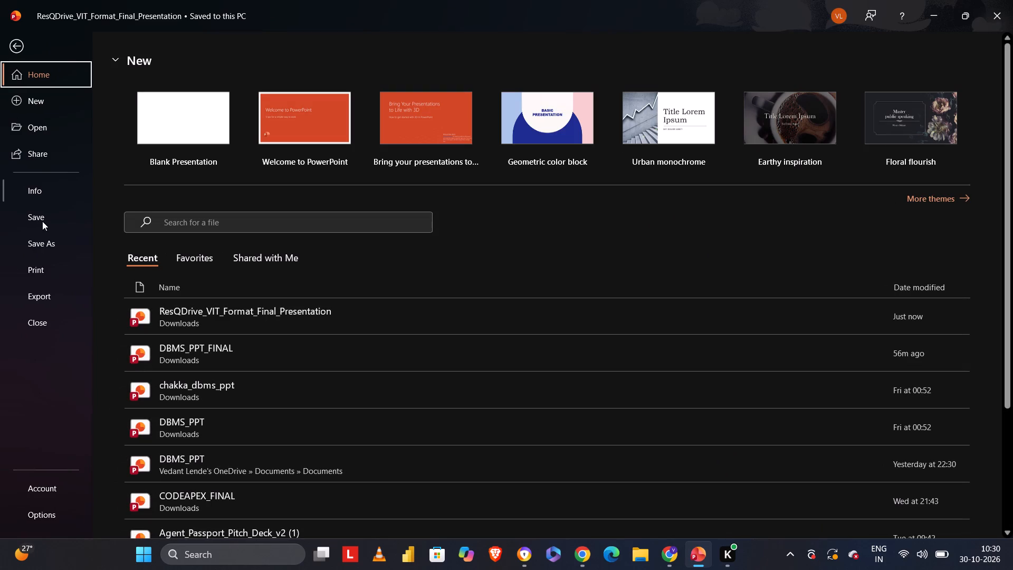
pyautogui.click(42, 221)
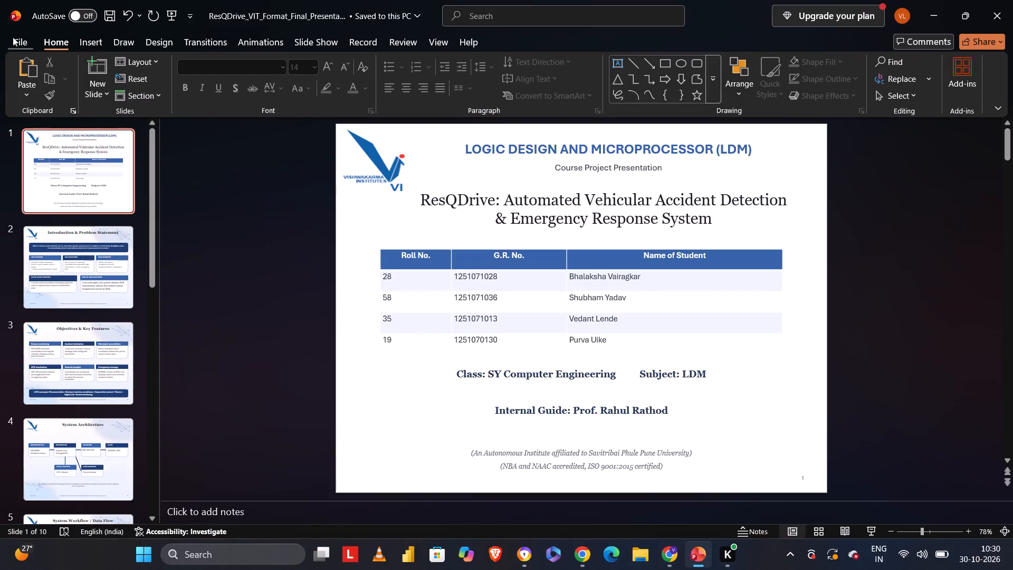
# Save a copy of the presentation in the Downloads folder as ResQDrive_new.
pyautogui.click(13, 37)
pyautogui.click(47, 240)
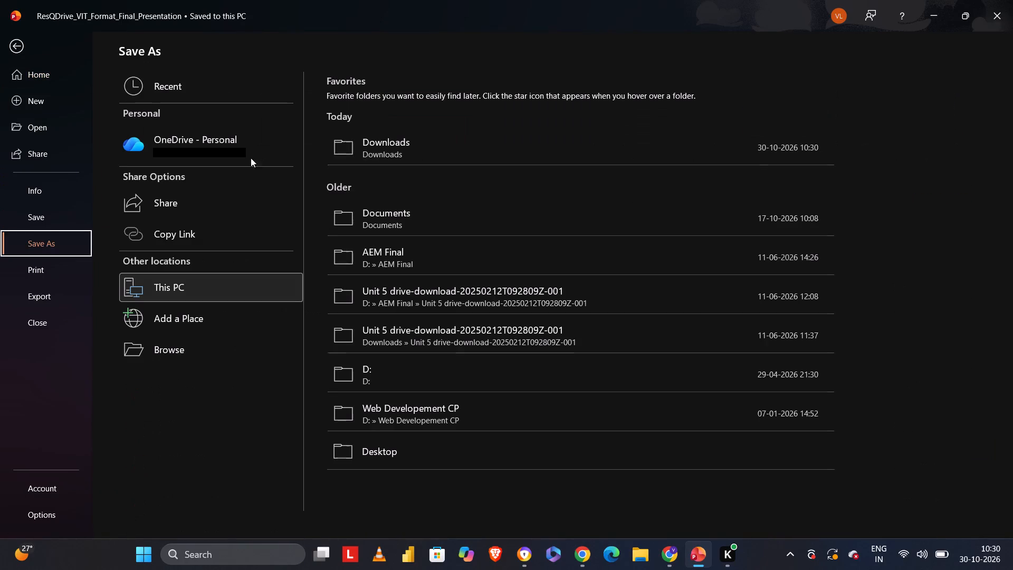
pyautogui.click(359, 148)
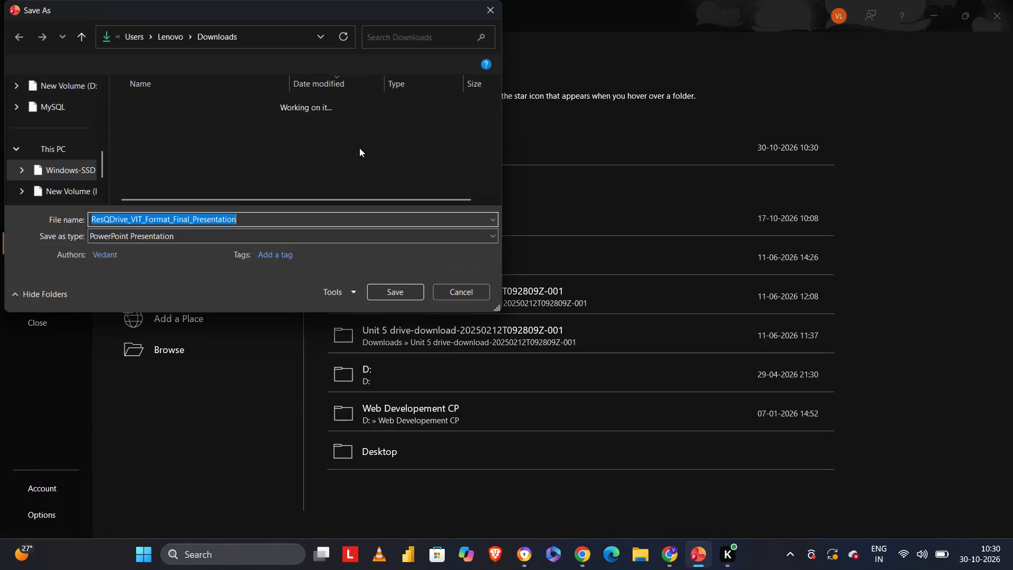
pyautogui.click(348, 223)
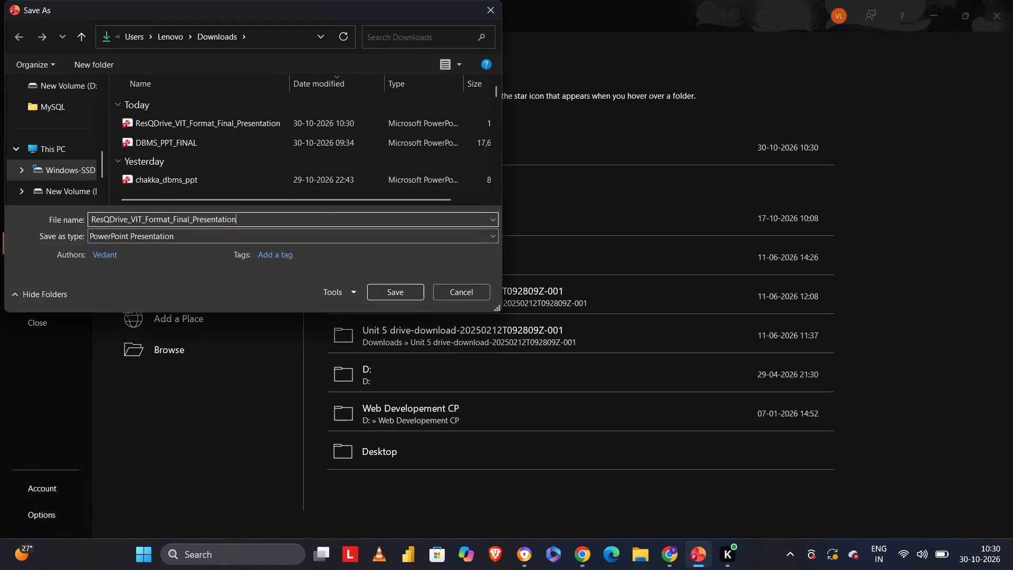
pyautogui.press('BackSpace')
pyautogui.press('BackSpace')
pyautogui.press('BackSpace')
pyautogui.press('BackSpace')
pyautogui.press('BackSpace')
pyautogui.press('BackSpace')
pyautogui.press('BackSpace')
pyautogui.press('BackSpace')
pyautogui.press('BackSpace')
pyautogui.press('BackSpace')
pyautogui.press('BackSpace')
pyautogui.press('BackSpace')
pyautogui.press('BackSpace')
pyautogui.press('BackSpace')
pyautogui.press('BackSpace')
pyautogui.press('BackSpace')
pyautogui.press('BackSpace')
pyautogui.press('BackSpace')
pyautogui.press('BackSpace')
pyautogui.press('BackSpace')
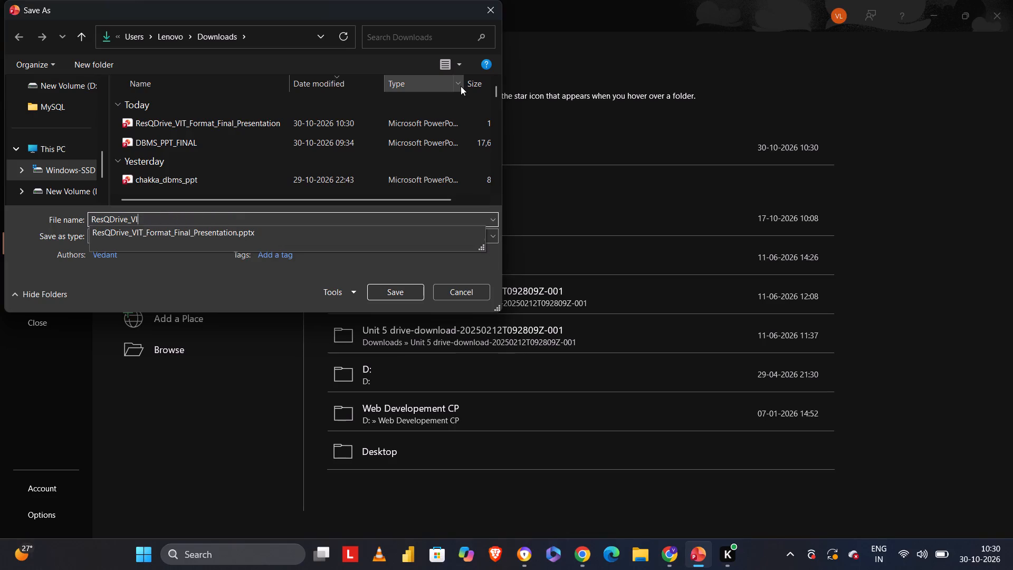
pyautogui.press('BackSpace')
pyautogui.press('BackSpace')
pyautogui.write('new')
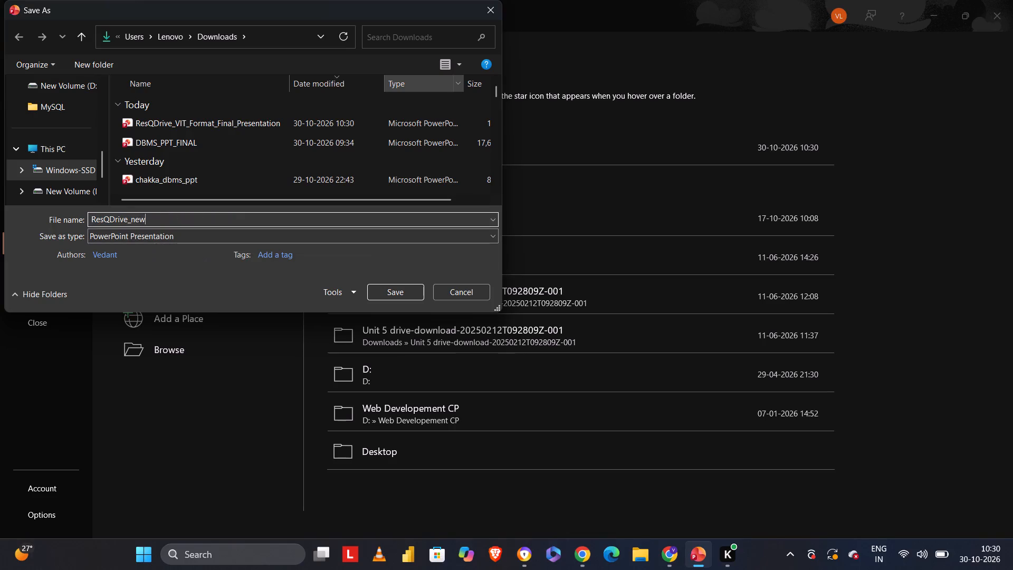
pyautogui.click(398, 285)
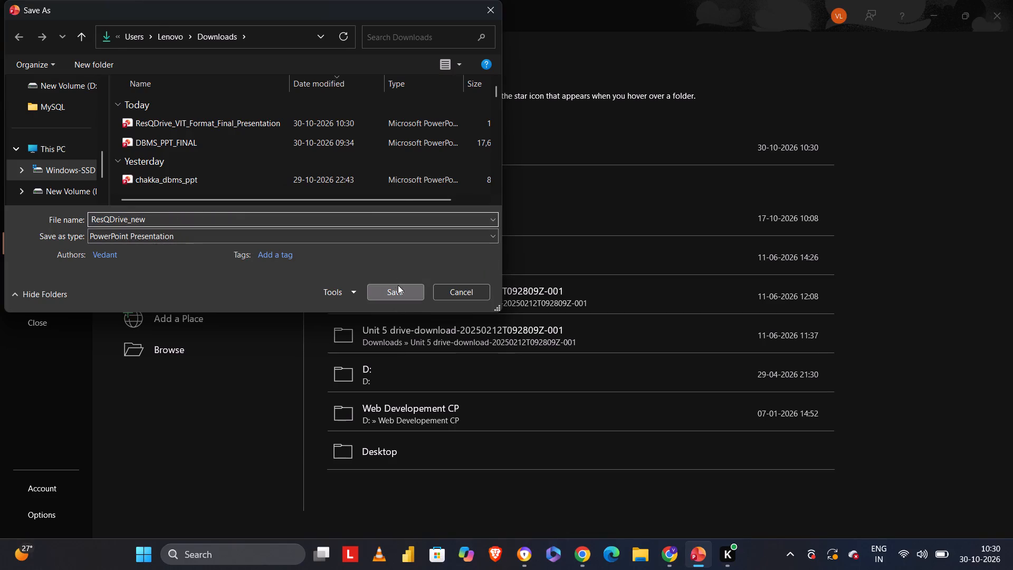
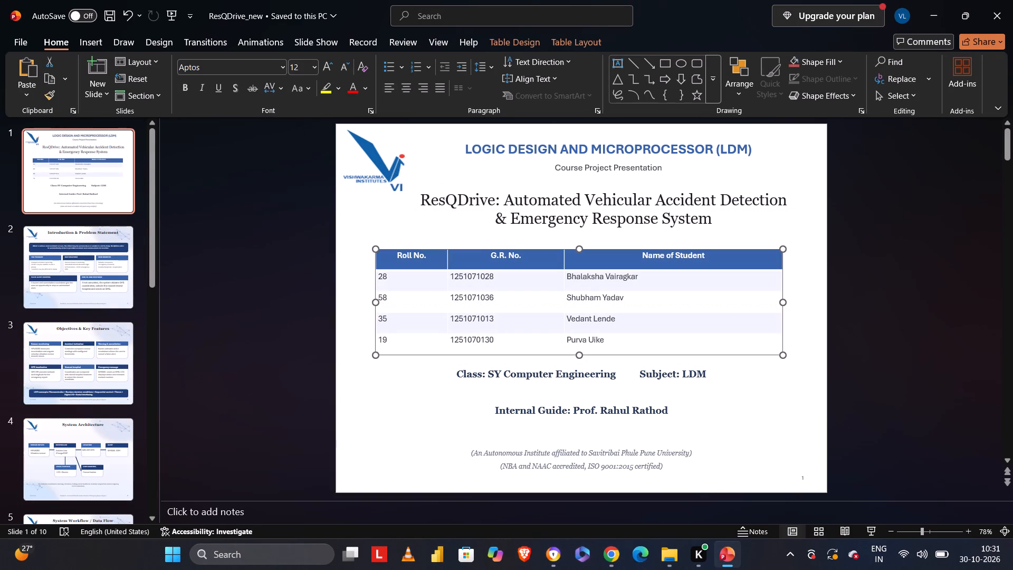
# On the title slide, resize the student details table from its upper-left corner.
pyautogui.click(375, 249)
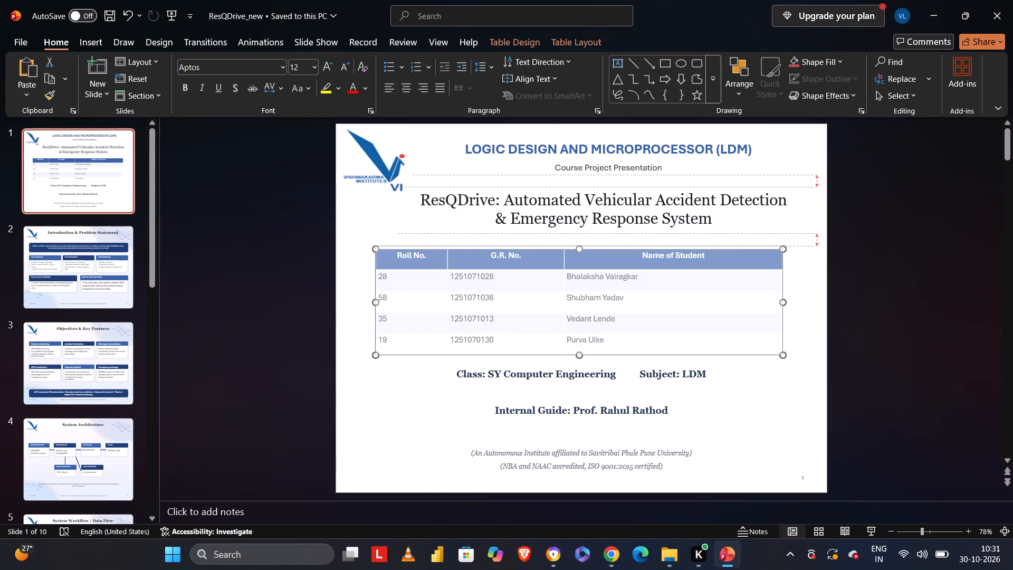
# Enlarge the student details table on the title slide slightly by extending its top-left corner outward, then deselect it.
pyautogui.moveTo(374, 249); pyautogui.dragTo(368, 243)
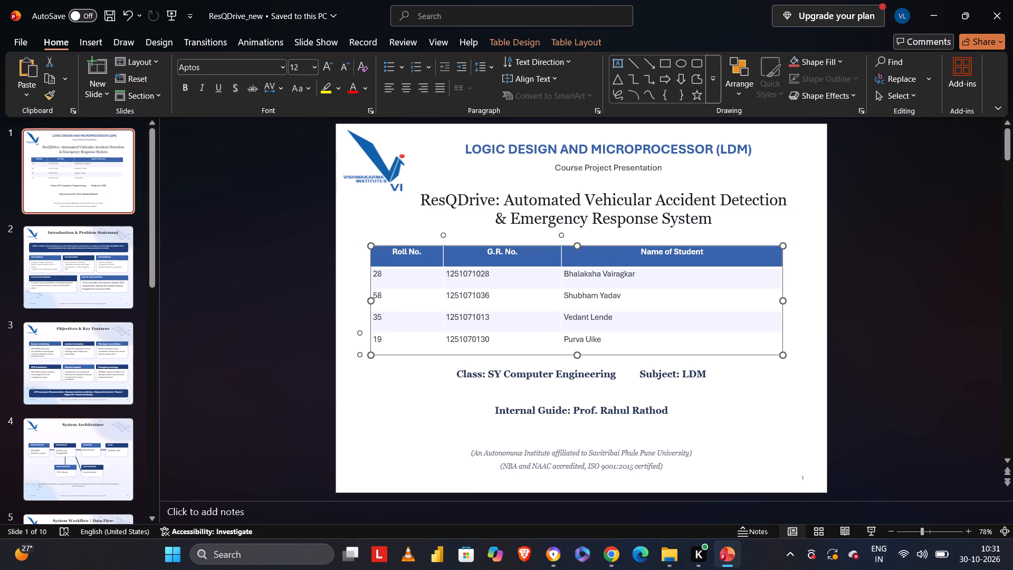
pyautogui.click(457, 400)
pyautogui.click(259, 310)
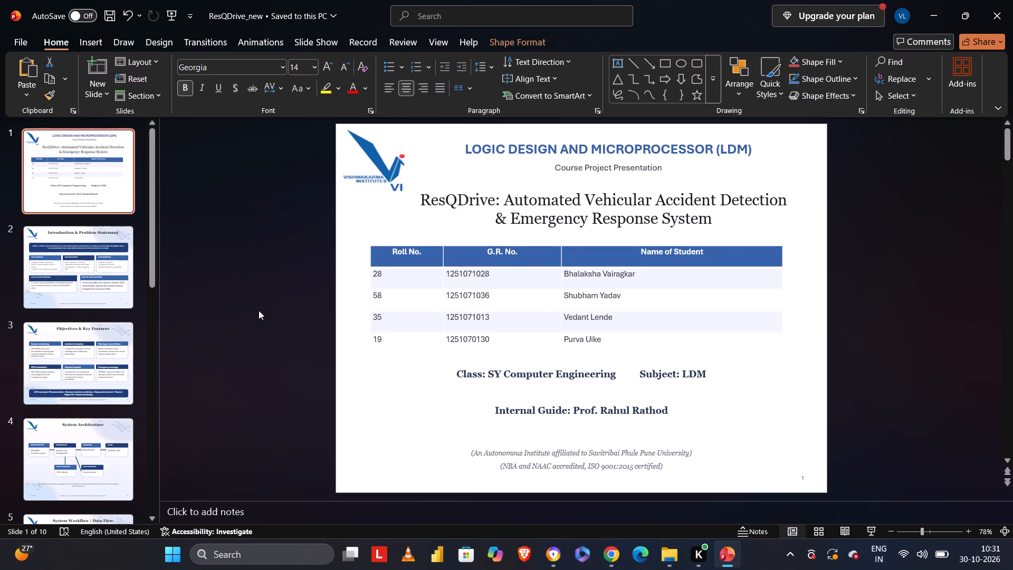
# Review the slides after the title slide, through System Architecture to System Workflow / Data Flow.
pyautogui.press('Right')
pyautogui.press('Right')
pyautogui.press('Right')
pyautogui.press('Right')
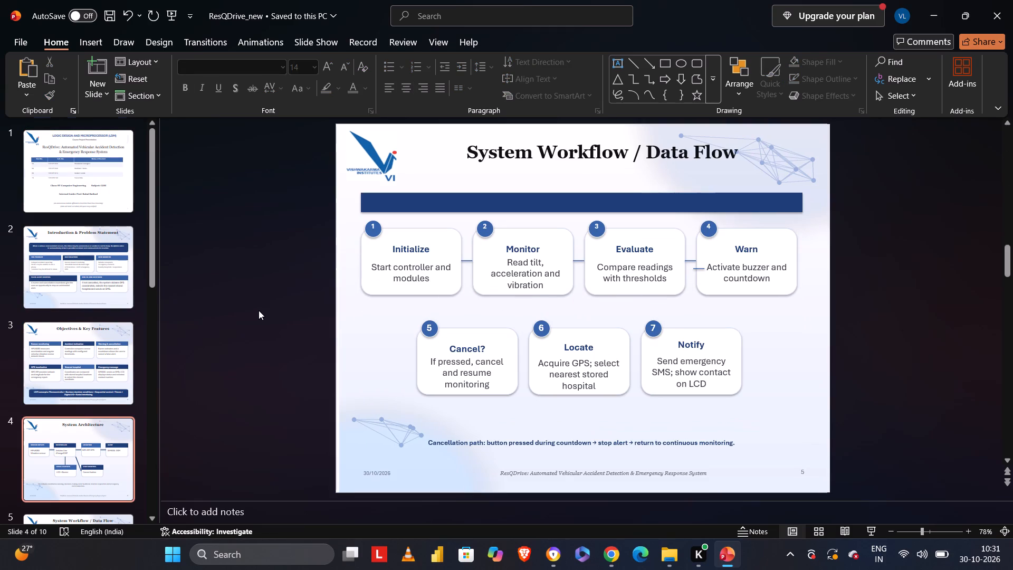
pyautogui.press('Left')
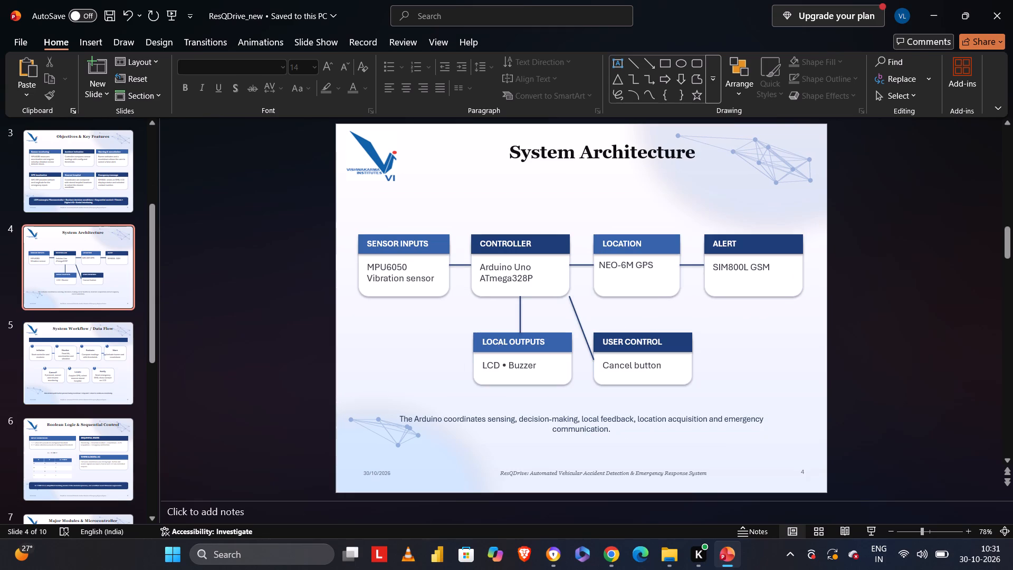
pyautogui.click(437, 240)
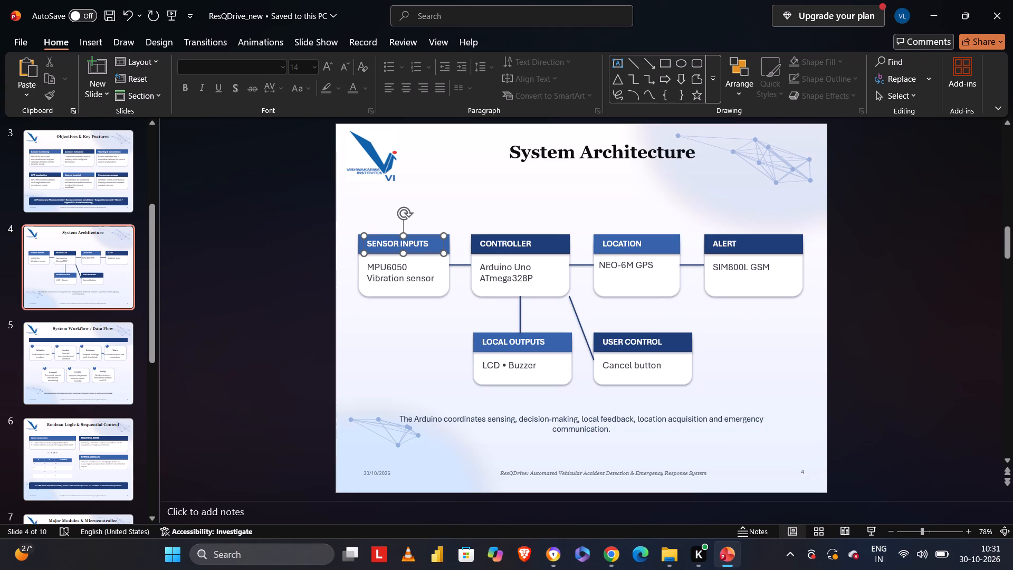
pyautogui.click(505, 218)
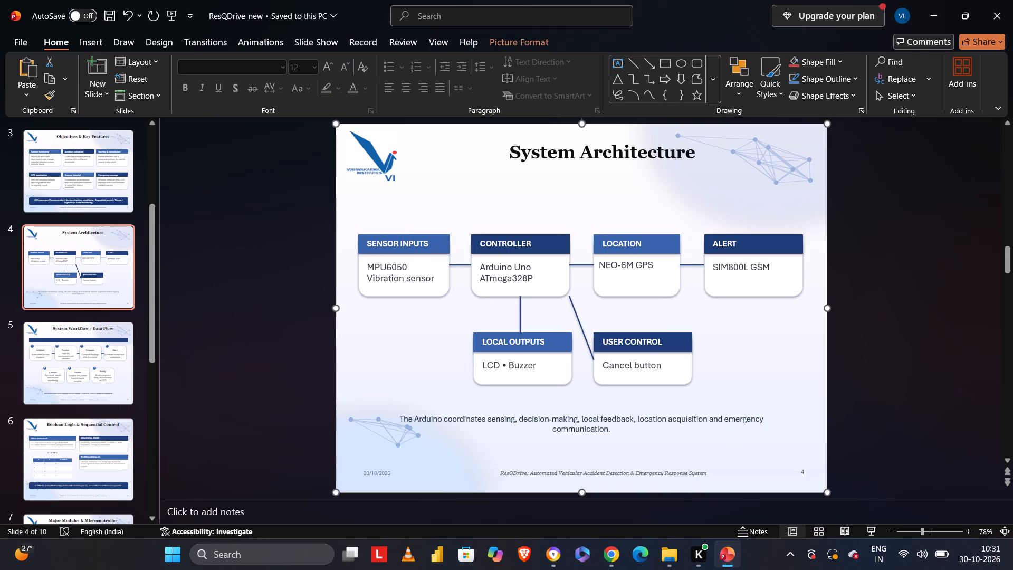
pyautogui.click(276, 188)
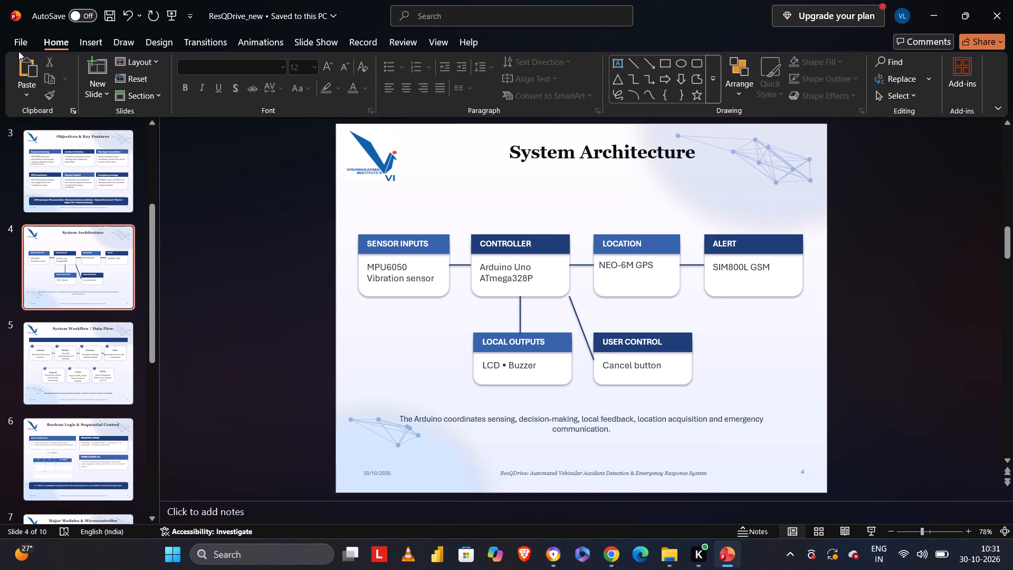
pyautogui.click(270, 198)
# Save the ResQDrive_new presentation under its existing name.
pyautogui.click(26, 43)
pyautogui.click(34, 222)
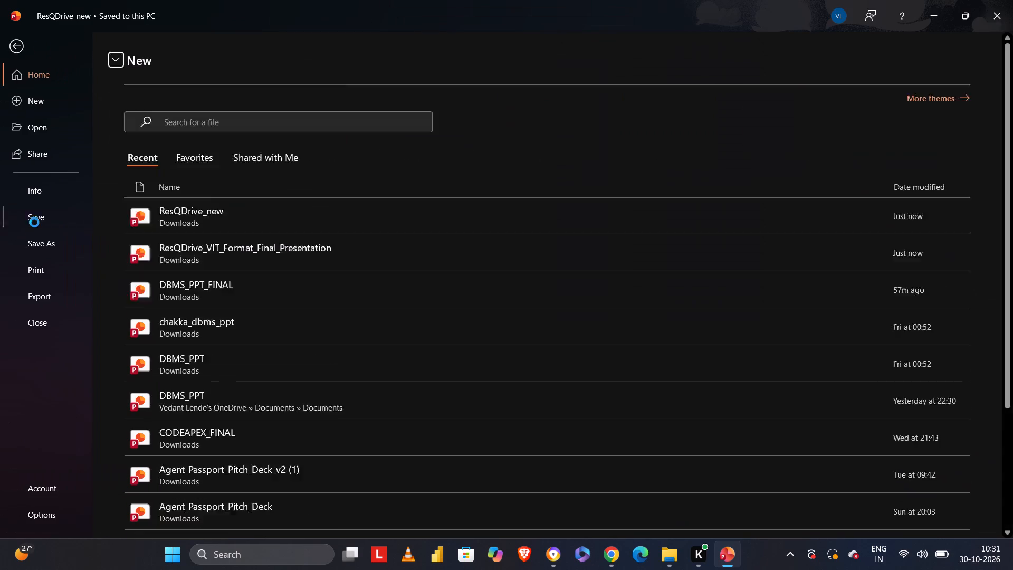
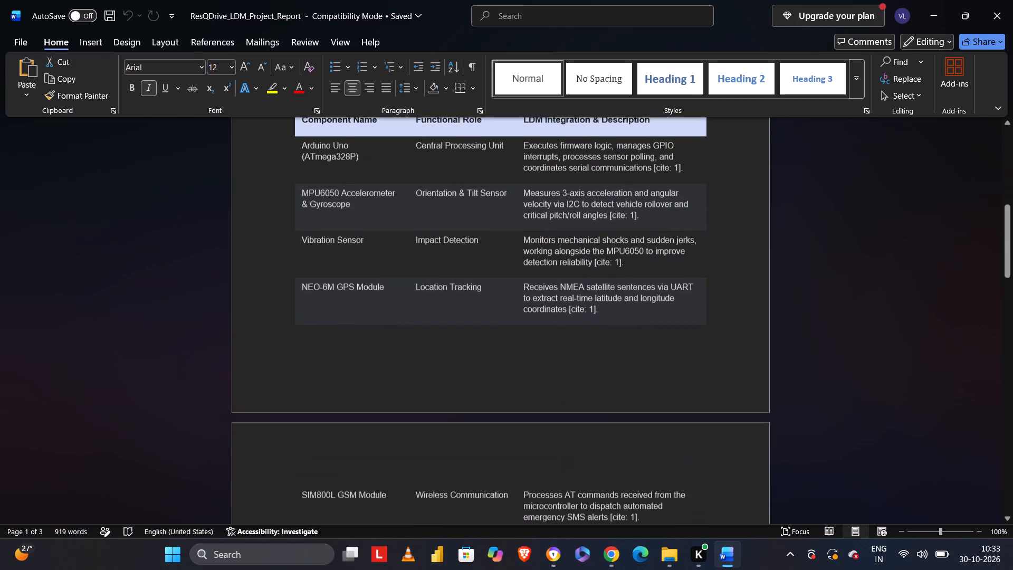
# Review the ResQDrive_LDM_Project_Report document, examining the hardware component specifications table and the introduction on the first page.
pyautogui.scroll(1, 171, 260)
pyautogui.scroll(-1, 171, 260)
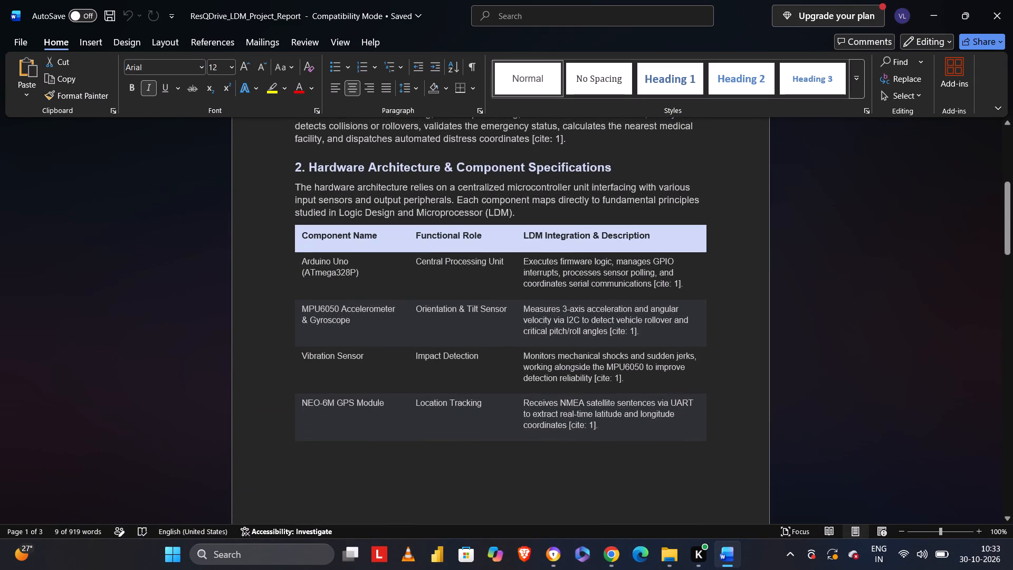
pyautogui.scroll(-4, 171, 260)
pyautogui.scroll(1, 171, 260)
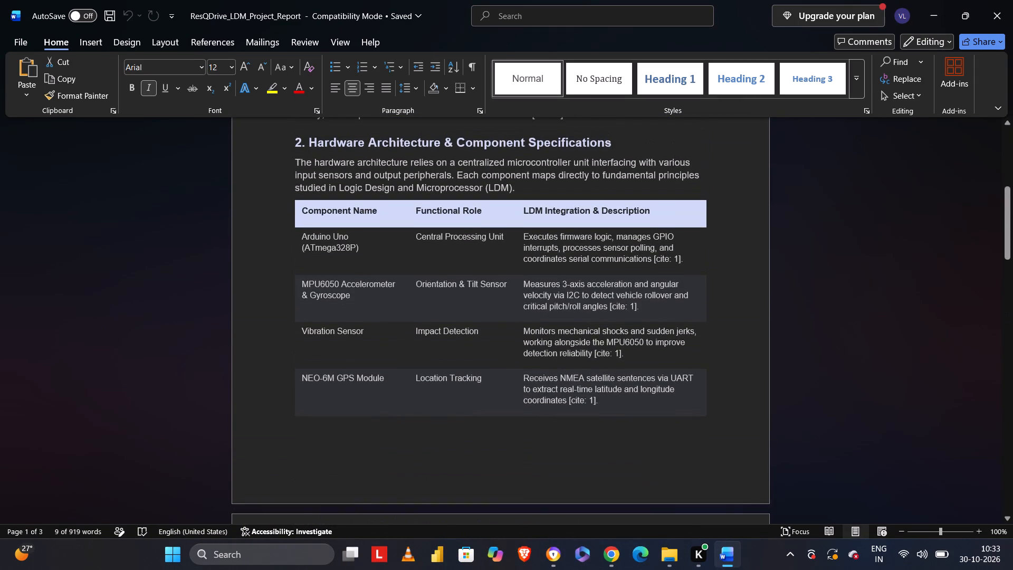
pyautogui.scroll(-1, 171, 260)
pyautogui.scroll(1, 171, 260)
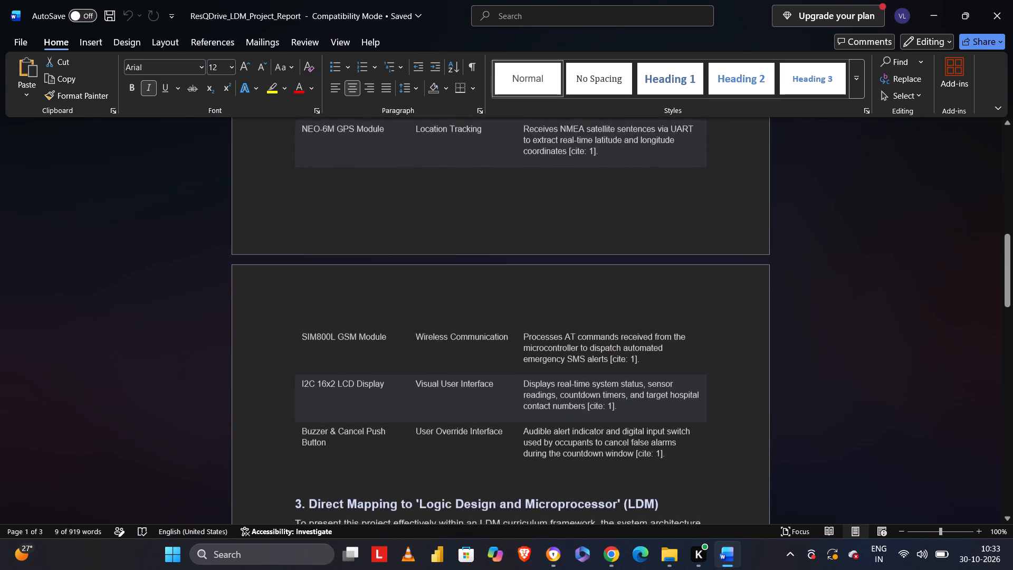
pyautogui.scroll(3, 171, 260)
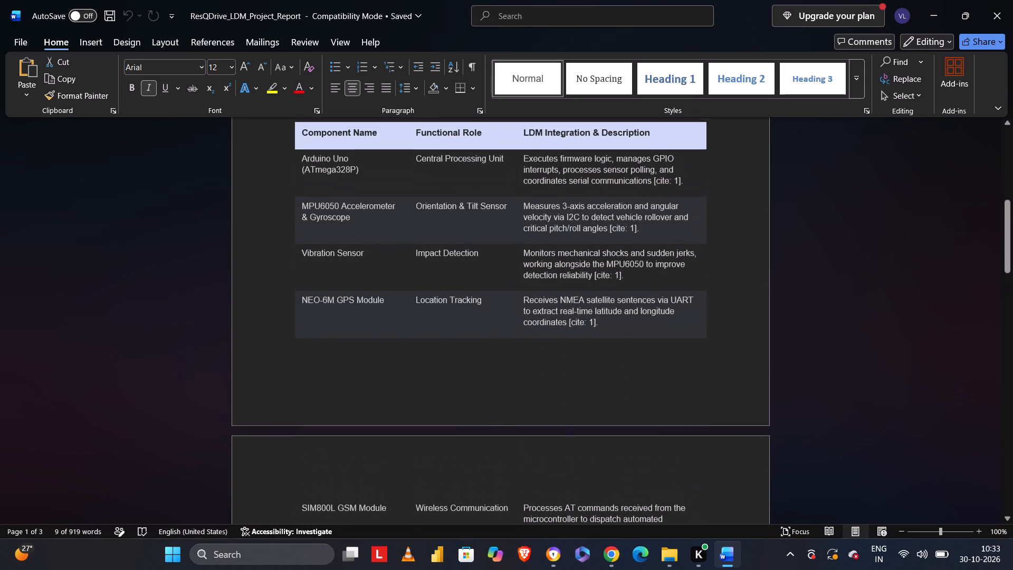
pyautogui.scroll(2, 171, 260)
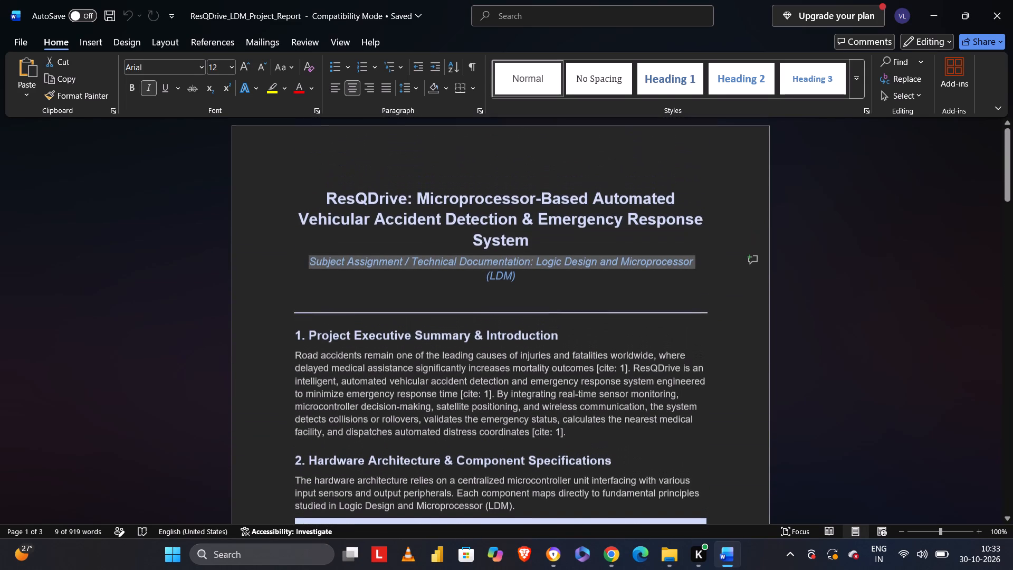
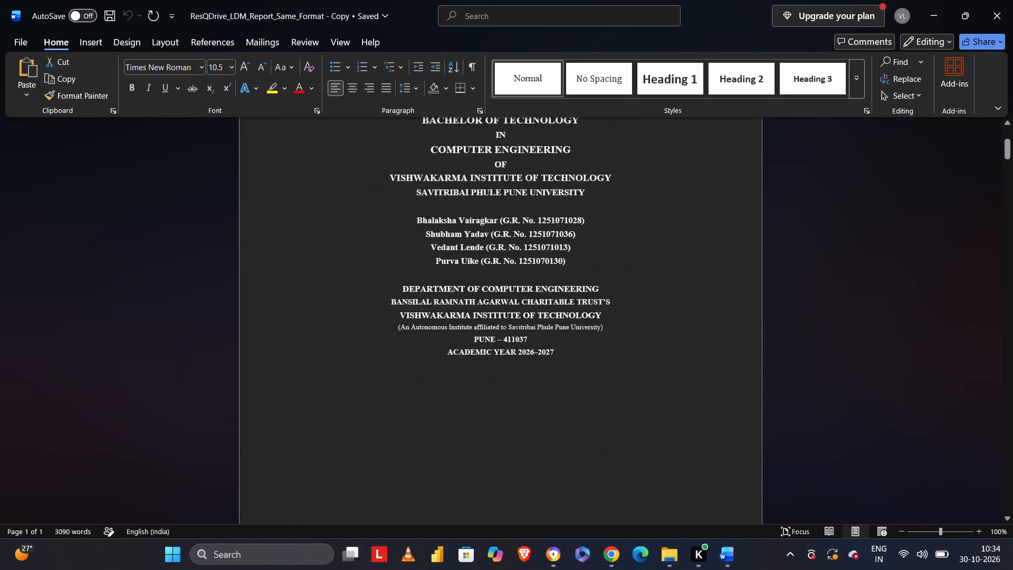
# Skim the ResQDrive LDM report in Word from the title page to the Data Flow diagram and back to the Members table.
pyautogui.scroll(-5, 194, 190)
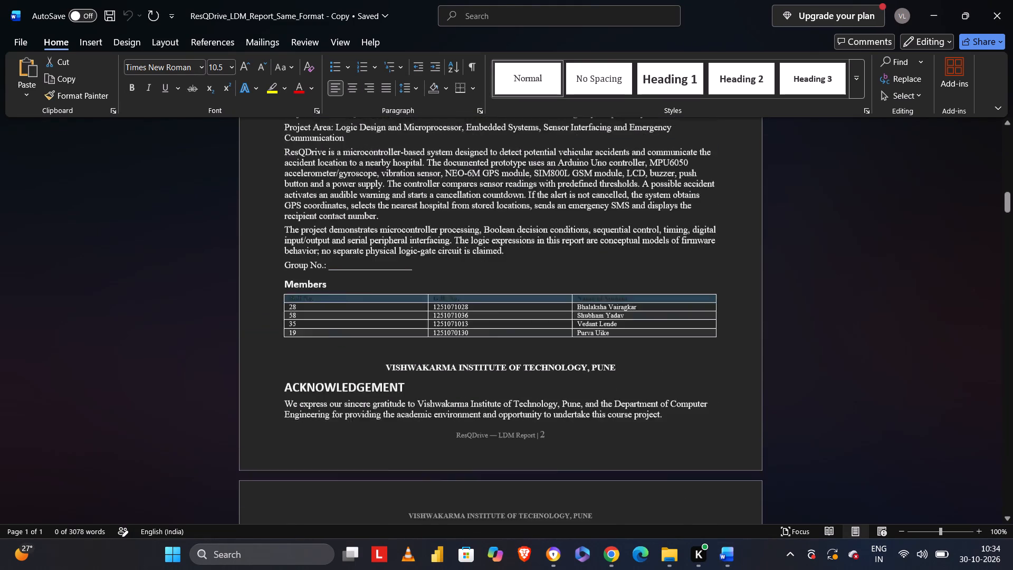
pyautogui.scroll(-3, 194, 190)
pyautogui.scroll(1, 194, 190)
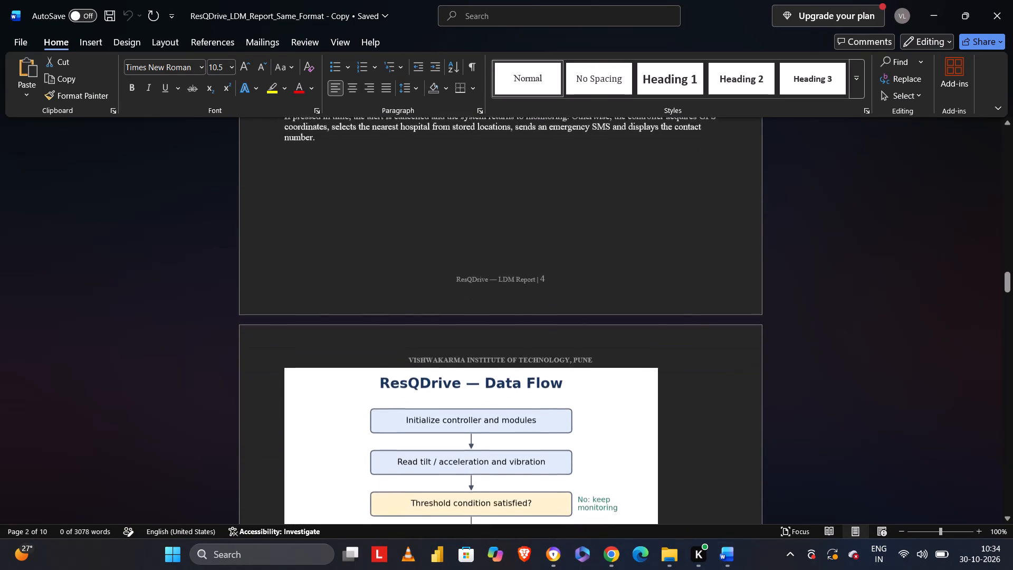
pyautogui.scroll(3, 194, 190)
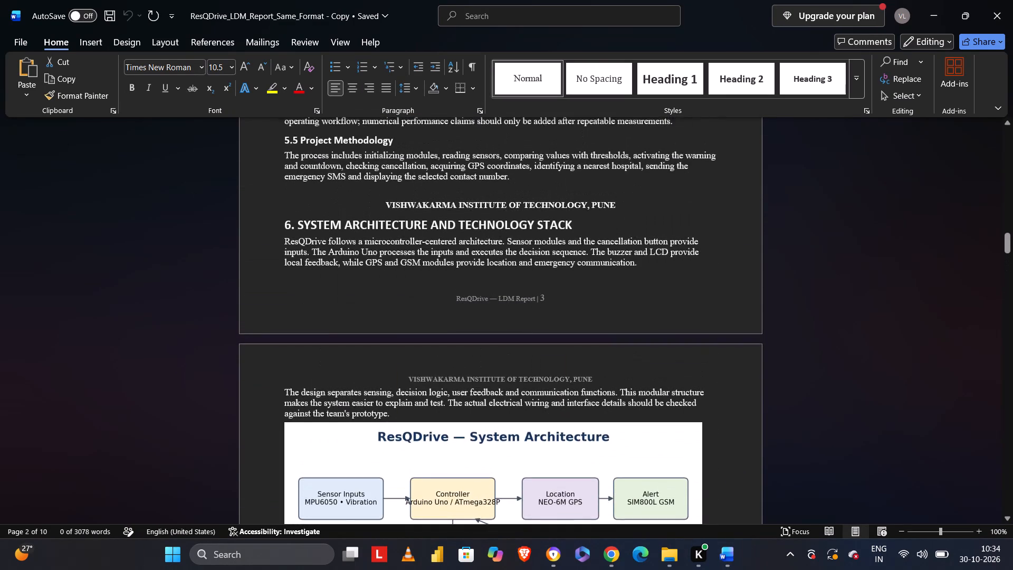
pyautogui.scroll(3, 194, 190)
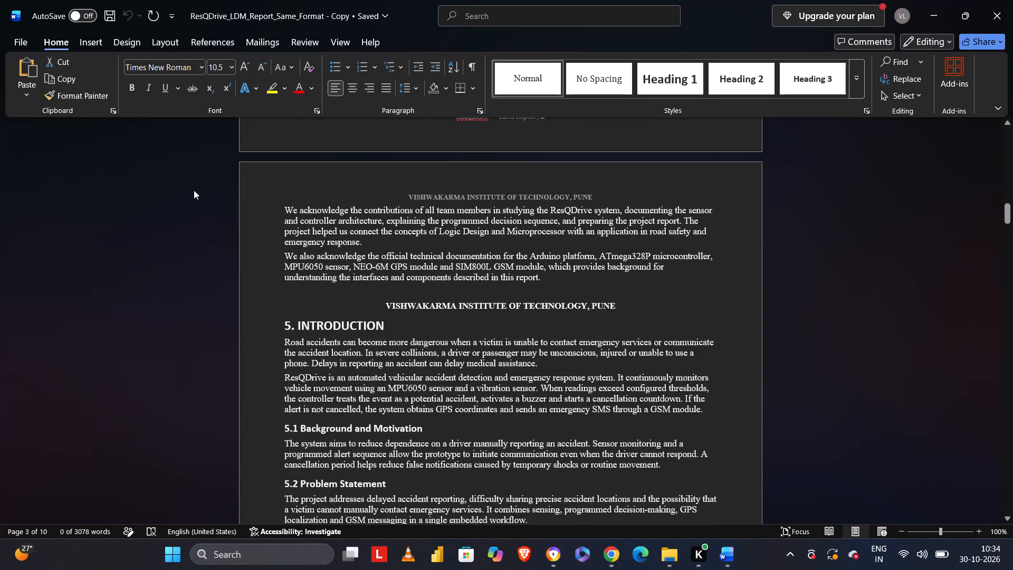
pyautogui.scroll(3, 194, 190)
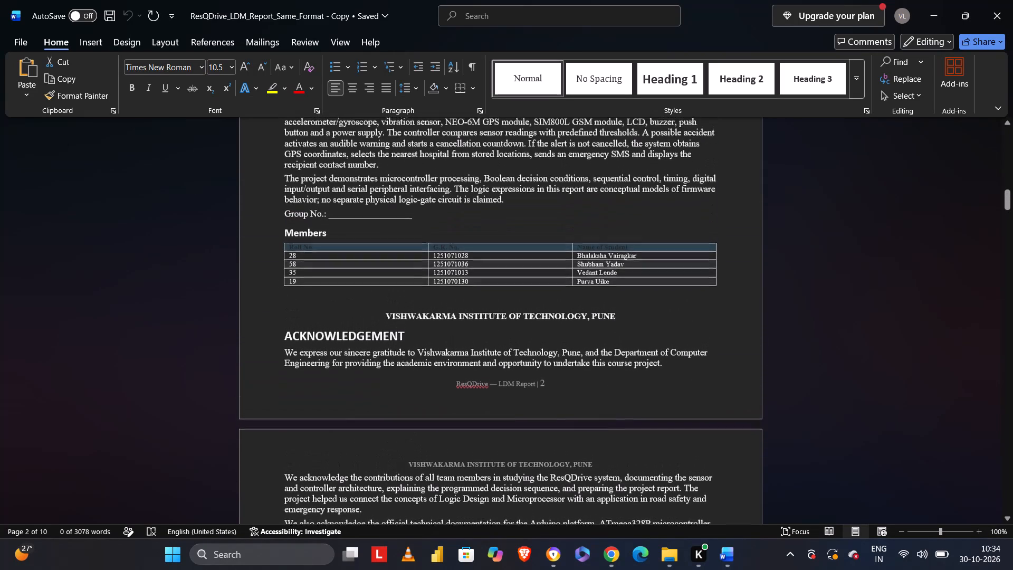
# Review the report from the Introduction through the architecture, Boolean logic and testing sections to the appendices at its end.
pyautogui.scroll(-4, 194, 190)
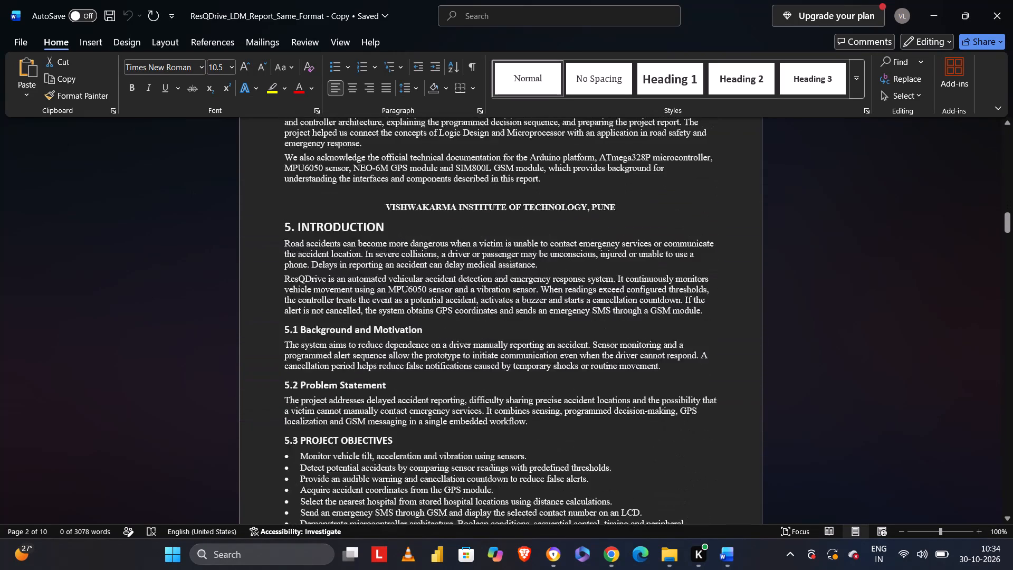
pyautogui.scroll(-6, 194, 190)
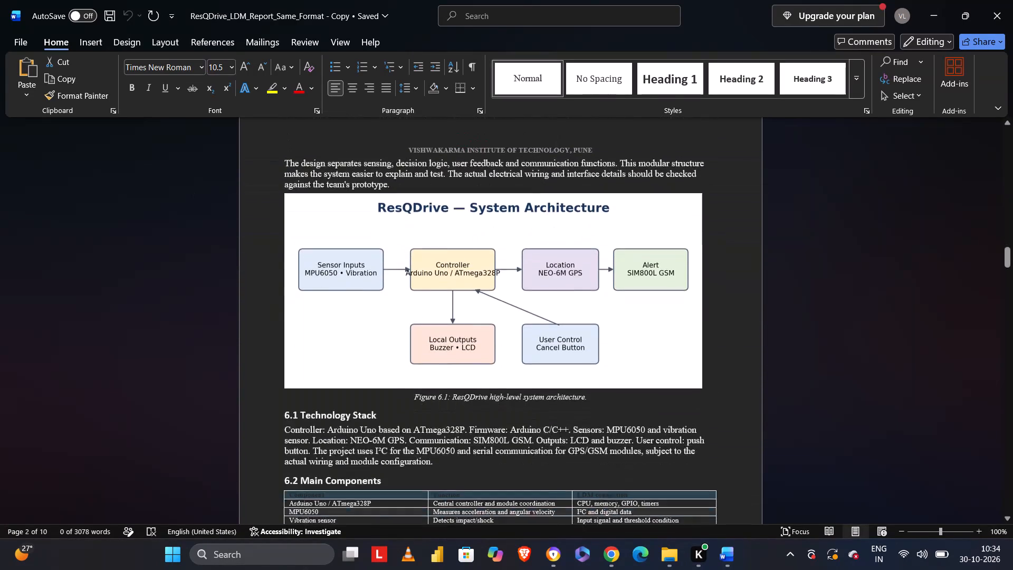
pyautogui.scroll(-7, 194, 190)
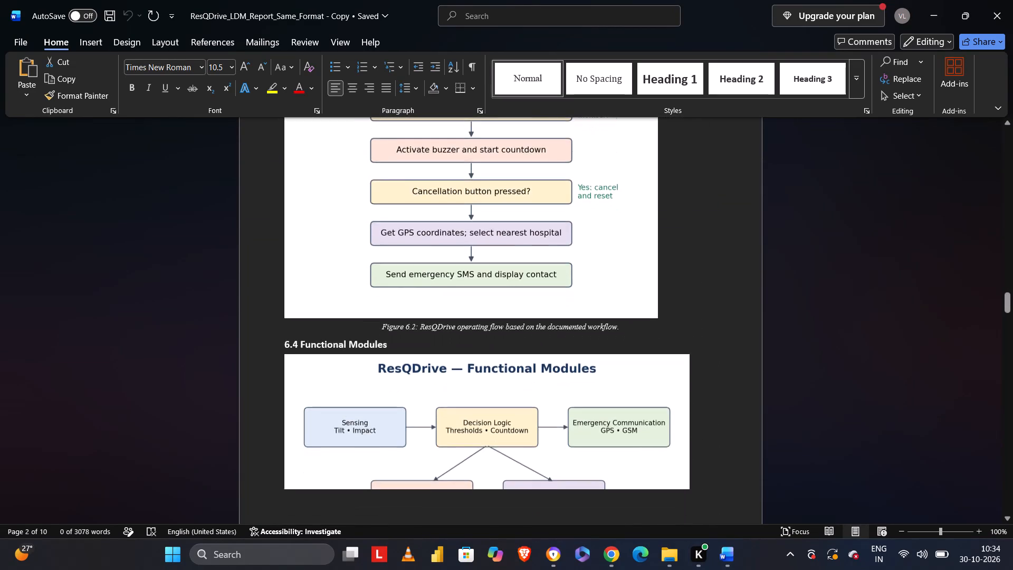
pyautogui.scroll(-5, 194, 190)
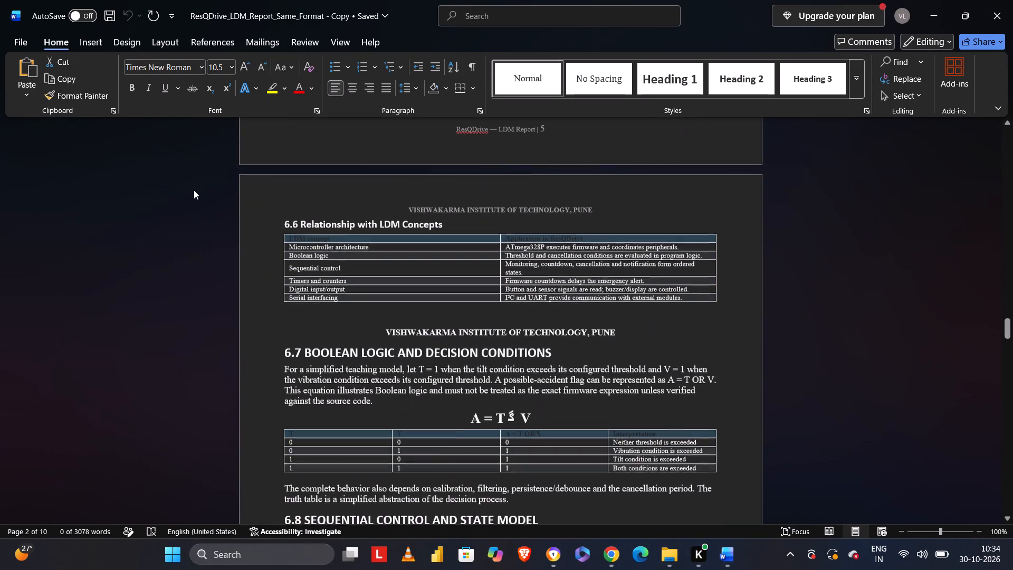
pyautogui.scroll(-8, 194, 190)
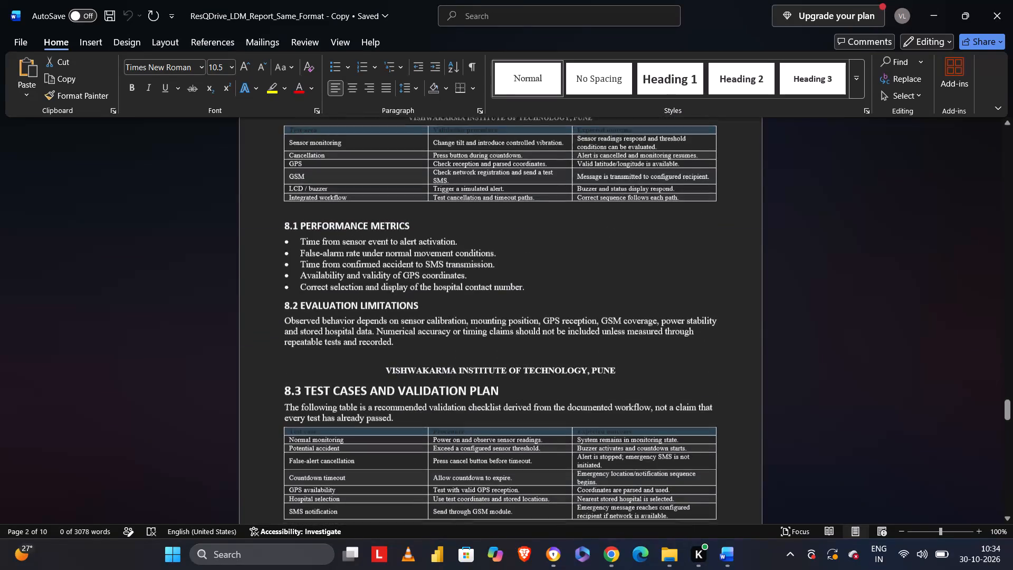
pyautogui.scroll(-5, 194, 190)
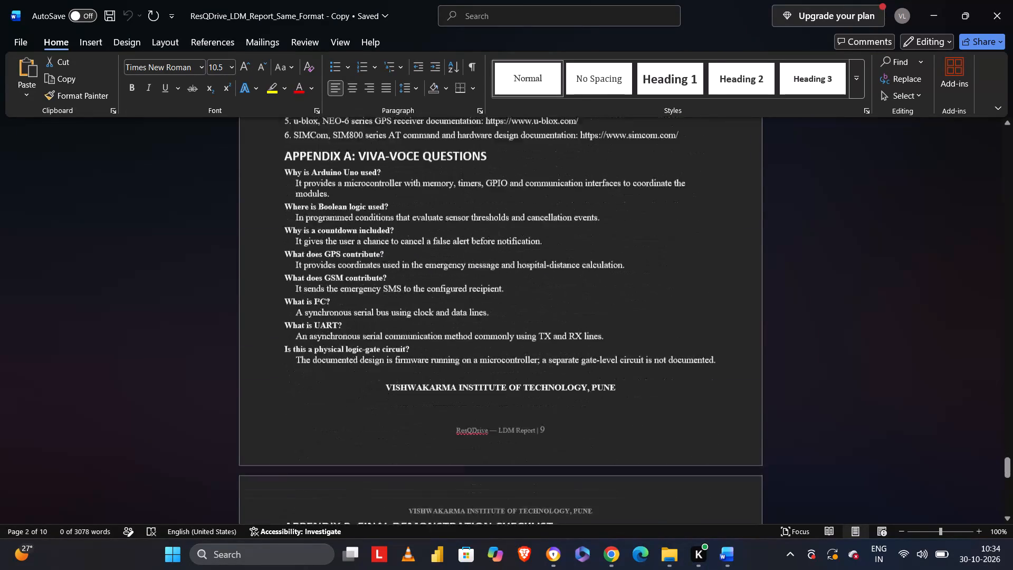
pyautogui.scroll(-6, 194, 190)
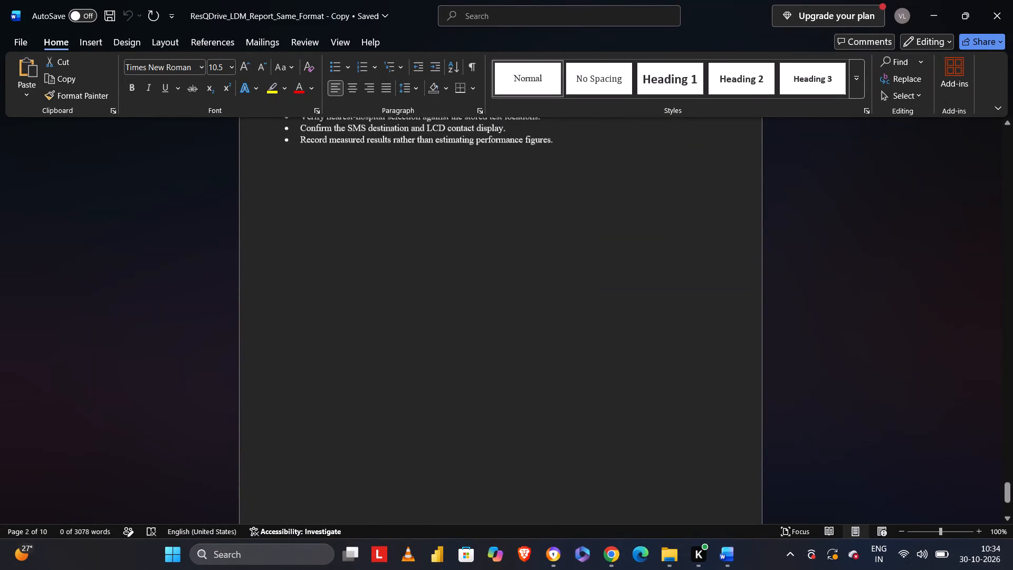
pyautogui.scroll(-5, 194, 190)
pyautogui.scroll(5, 194, 190)
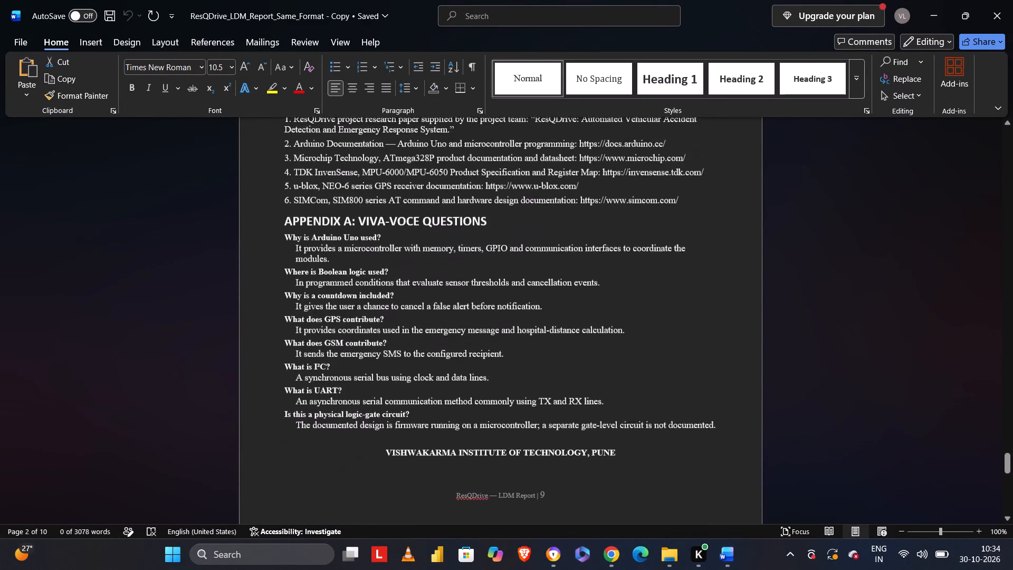
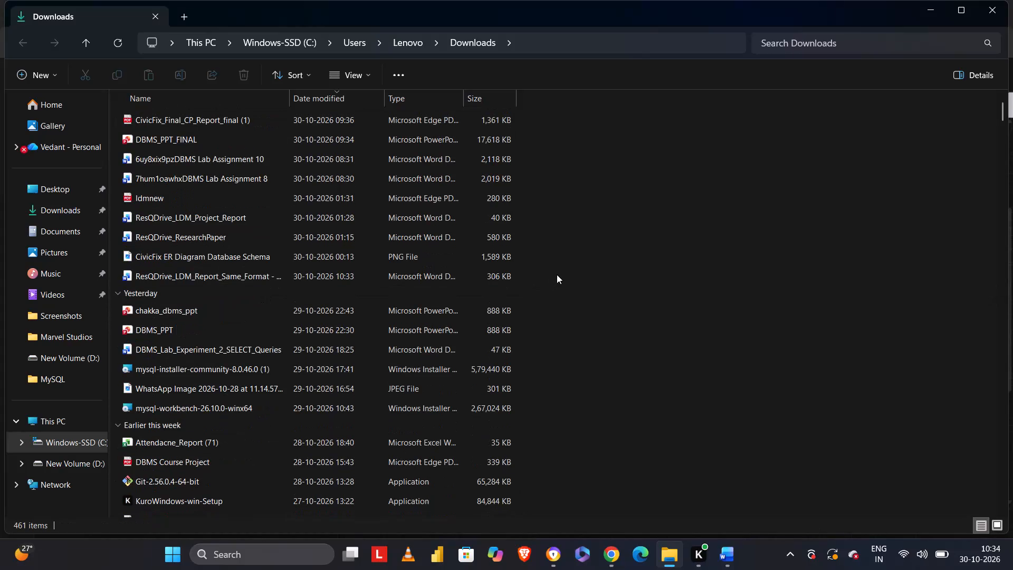
# Find the ResQNet_WEBVERSE_2026_final (2) presentation in the Downloads folder and open it.
pyautogui.write('rrrr')
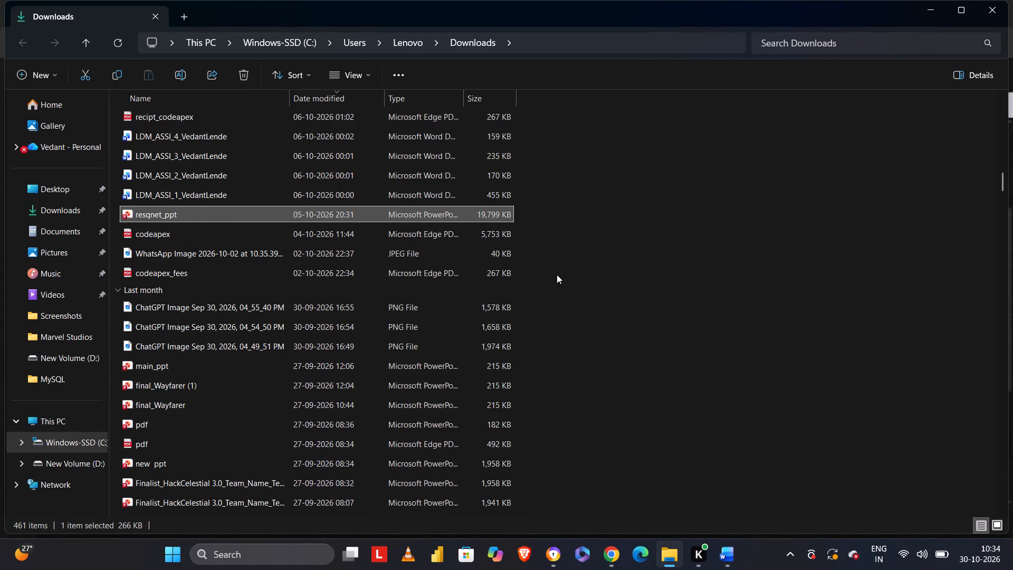
pyautogui.press('r')
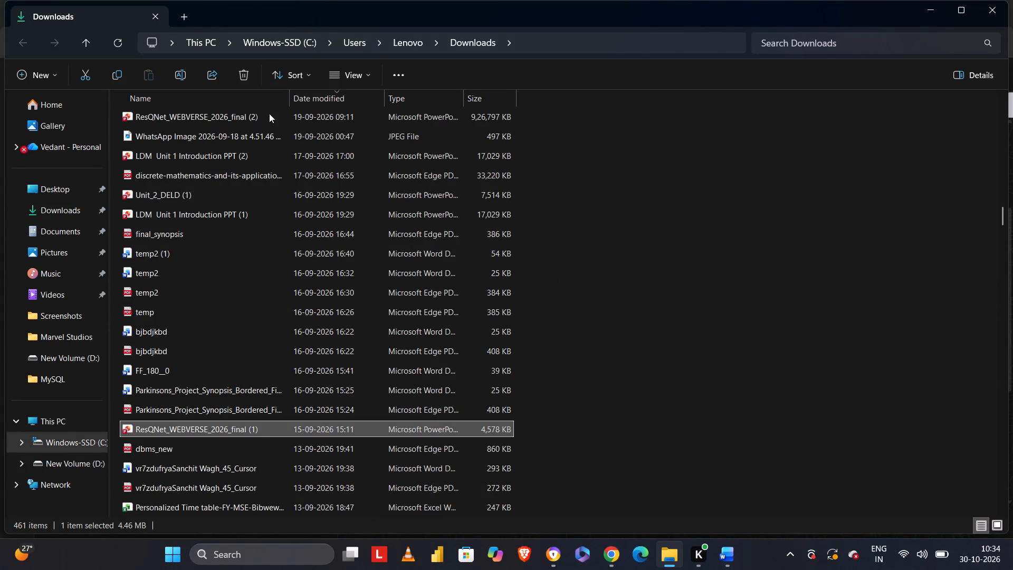
pyautogui.click(269, 113)
pyautogui.doubleClick(269, 113)
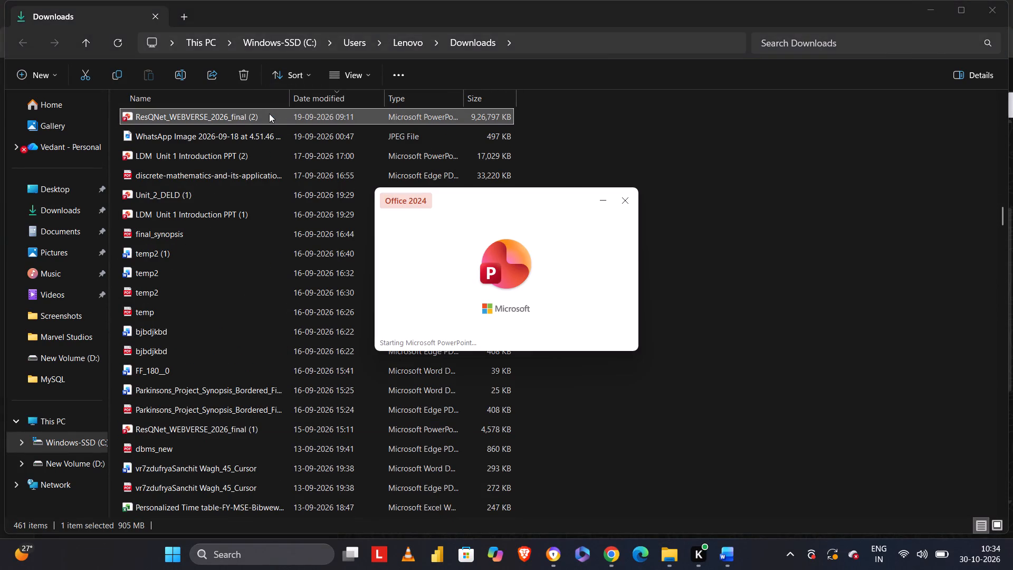
# Look through the ResQNet slides up to the LCD hardware video on slide 14.
pyautogui.press('Right')
pyautogui.press('Right')
pyautogui.press('Right')
pyautogui.press('Right')
pyautogui.press('Right')
pyautogui.press('Right')
pyautogui.press('Right')
pyautogui.press('Right')
pyautogui.press('Right')
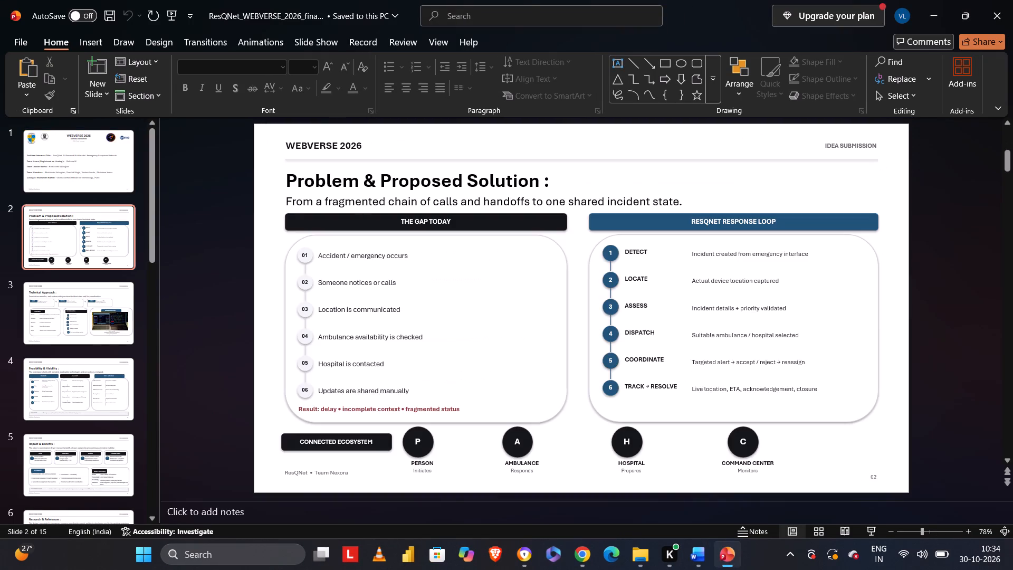
pyautogui.press('Right')
pyautogui.press('Right')
pyautogui.press('Right')
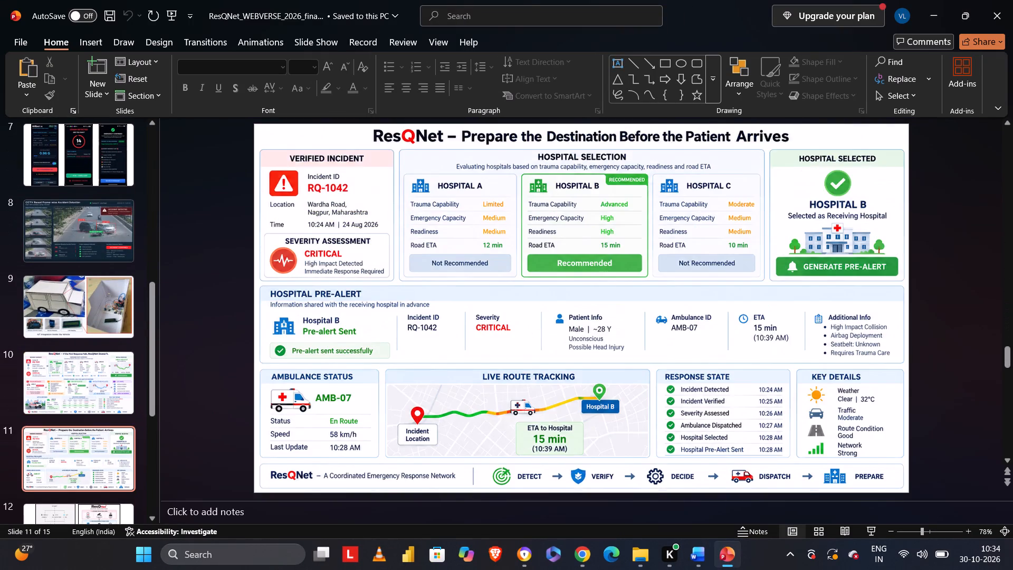
pyautogui.press('Left')
pyautogui.press('Left')
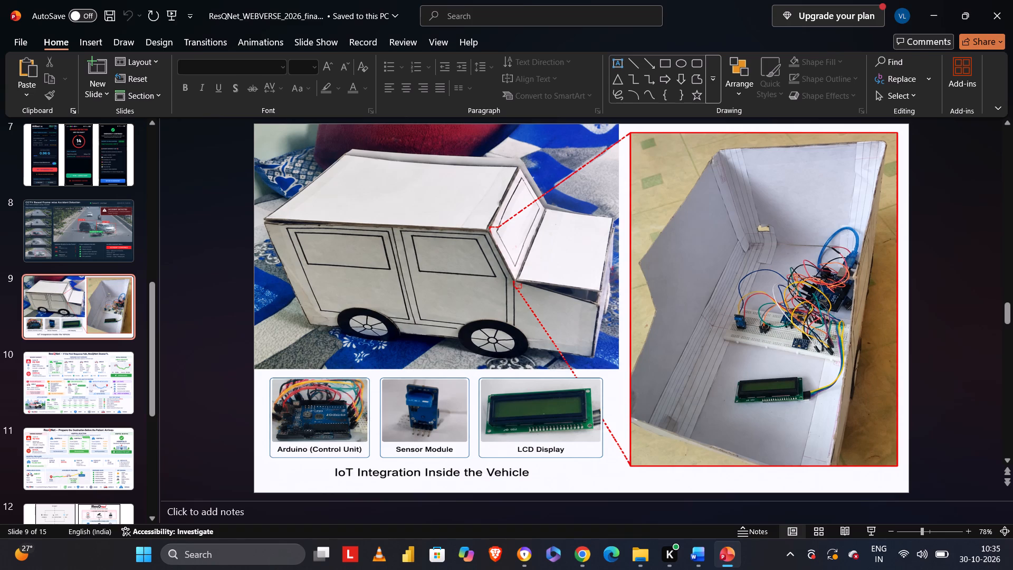
pyautogui.press('Right')
pyautogui.press('Right')
pyautogui.press('Right')
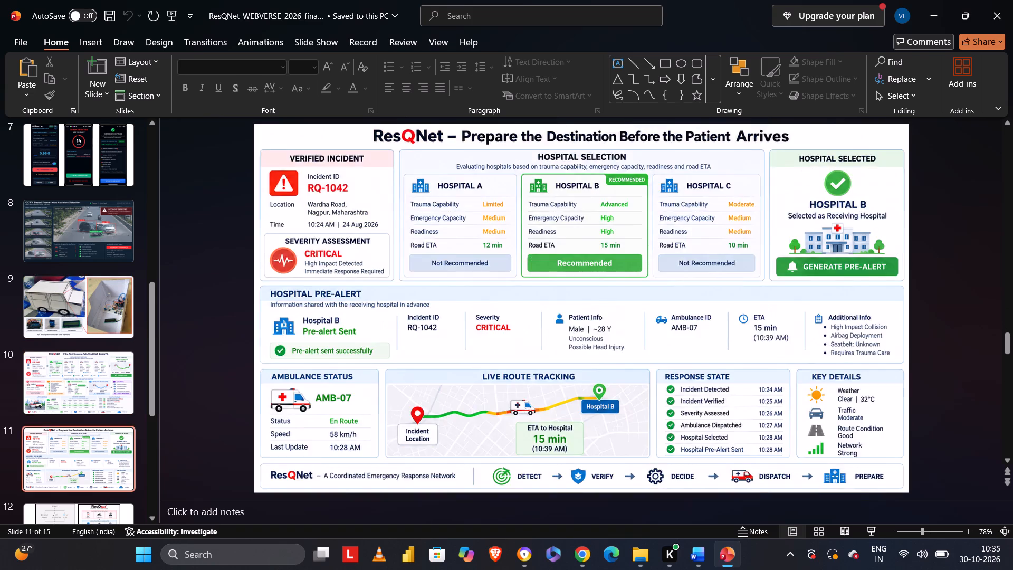
pyautogui.press('Right')
pyautogui.press('Right')
pyautogui.press('Left')
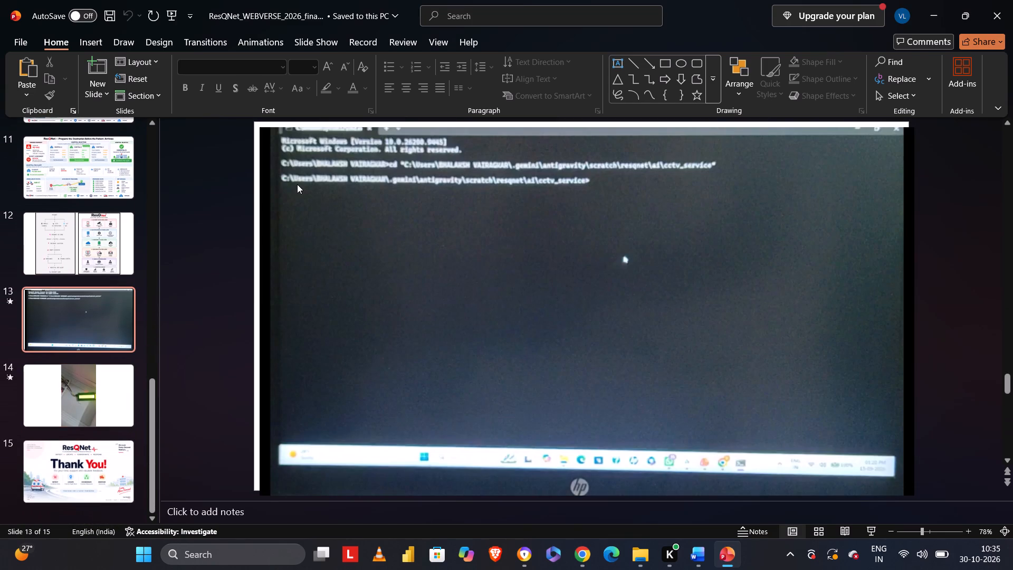
pyautogui.press('Right')
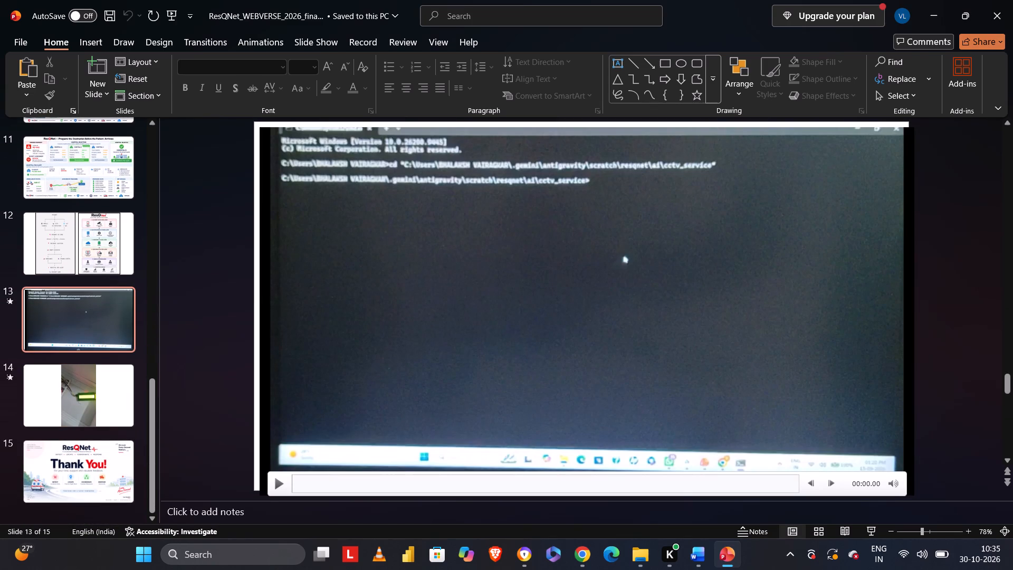
pyautogui.press('Right')
pyautogui.press('Left')
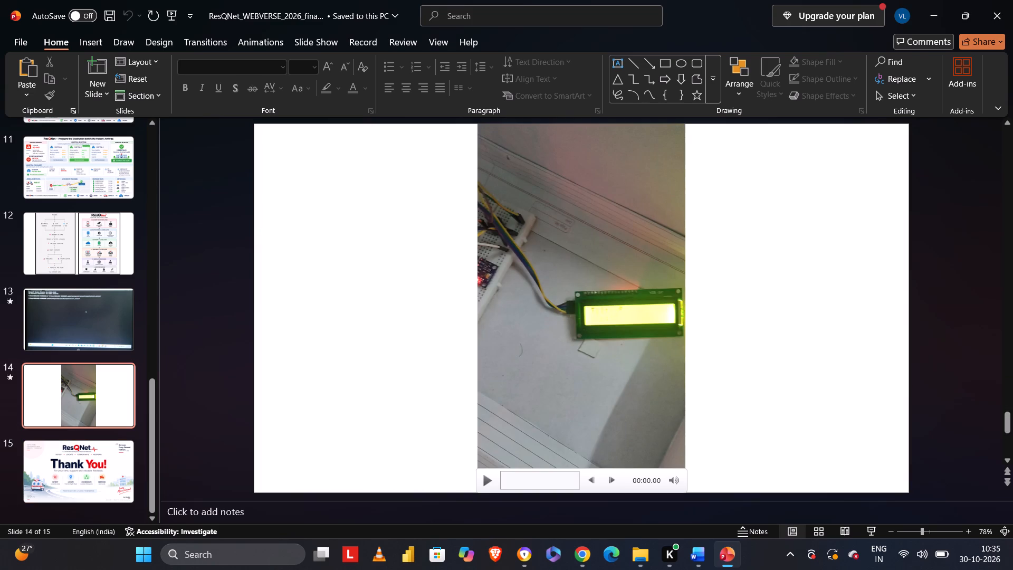
# Preview the hardware demo video on slide 14, skipping ahead through its timeline to the phone alert and map scenes.
pyautogui.click(490, 481)
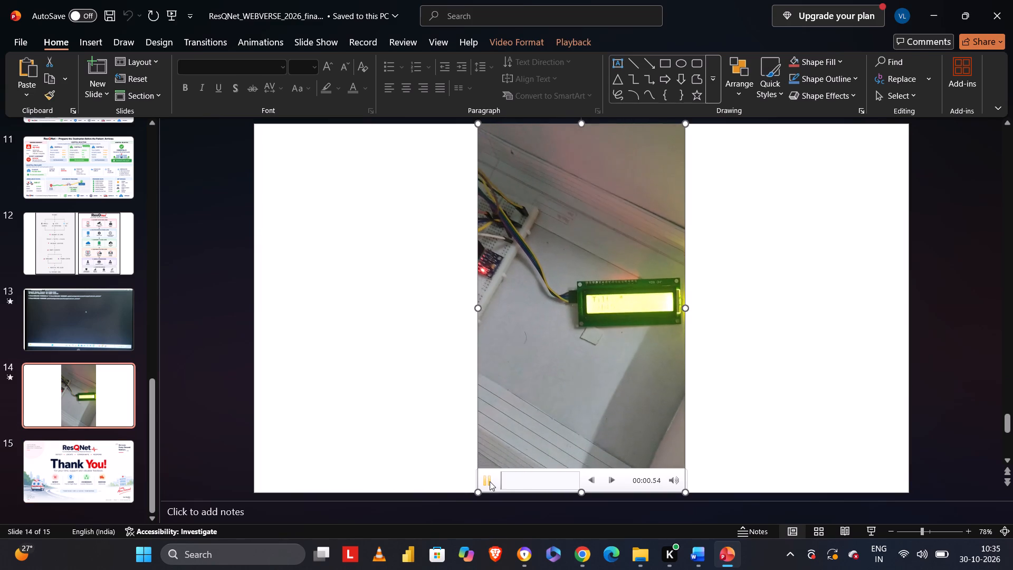
pyautogui.click(524, 480)
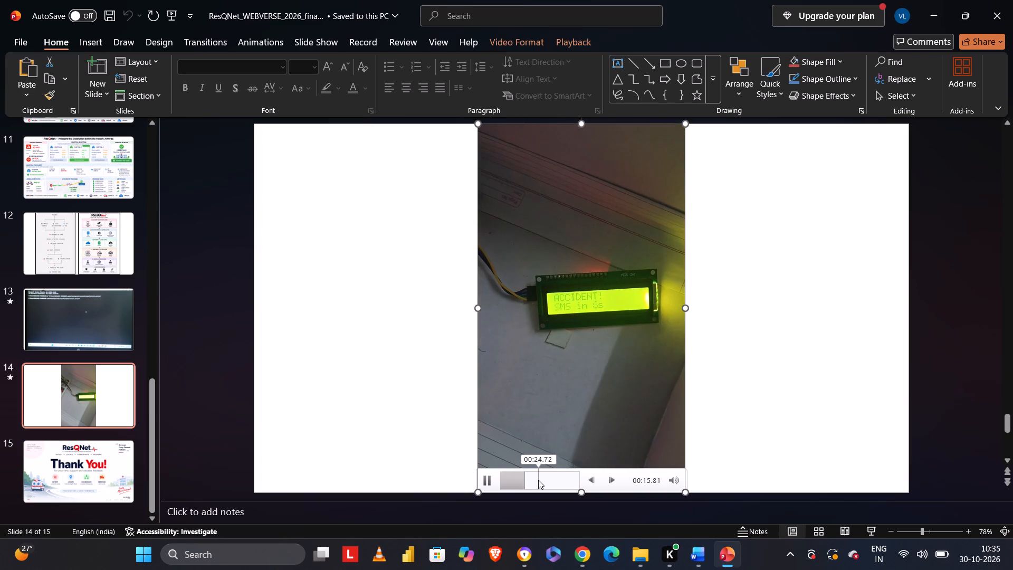
pyautogui.click(538, 480)
pyautogui.click(550, 480)
pyautogui.click(562, 480)
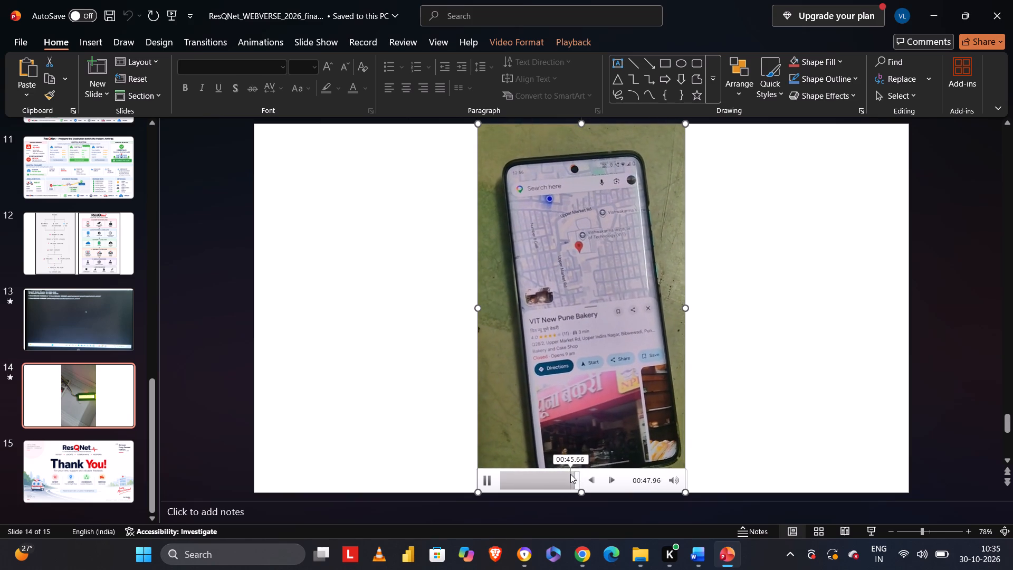
pyautogui.click(562, 474)
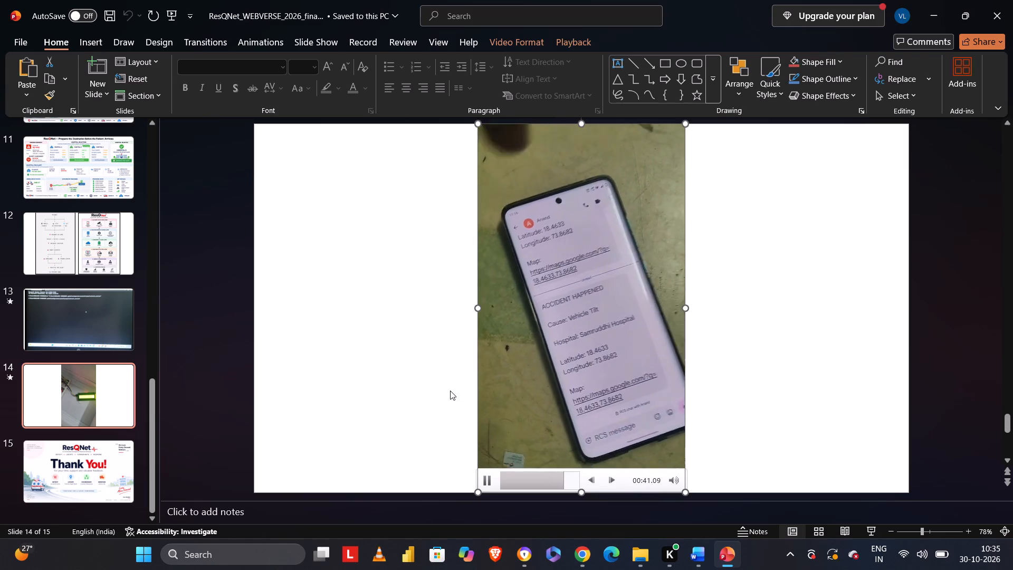
pyautogui.click(450, 391)
# Copy the hardware demo video from slide 14 of the ResQNet presentation.
pyautogui.click(568, 324)
pyautogui.rightClick(568, 324)
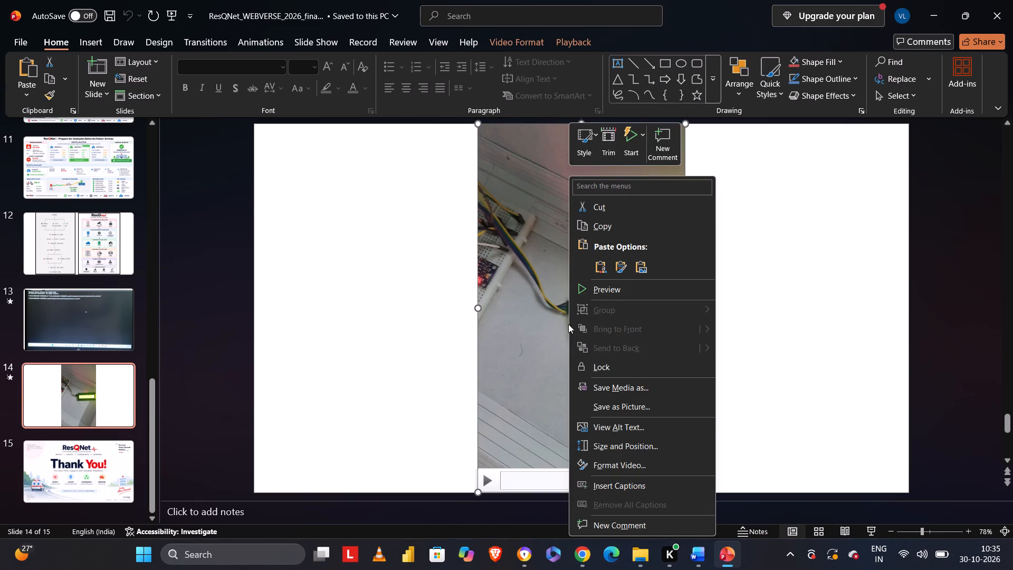
pyautogui.click(642, 225)
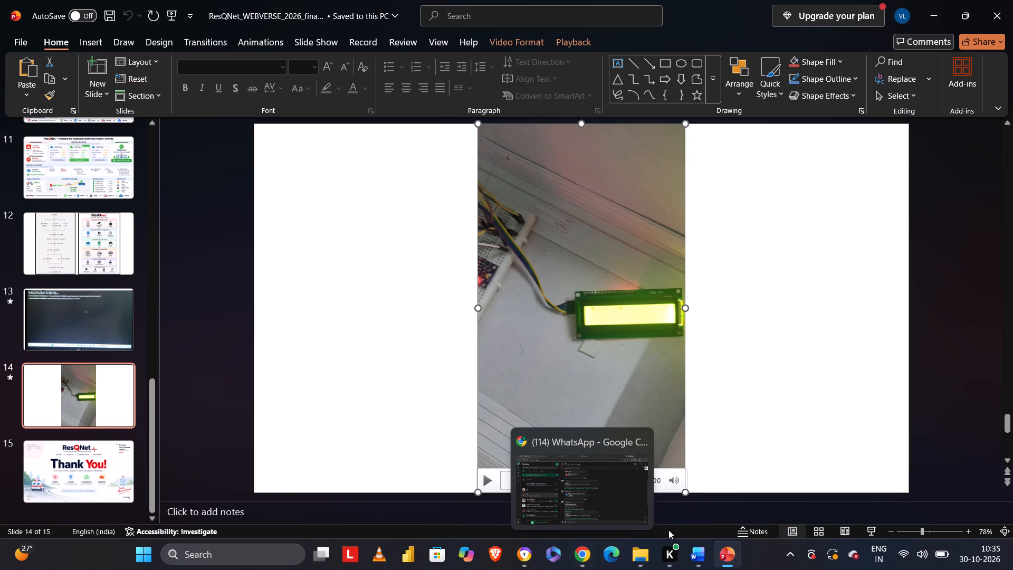
# Open the ResQDrive_new presentation from the Downloads folder and bring its window to the front.
pyautogui.click(635, 557)
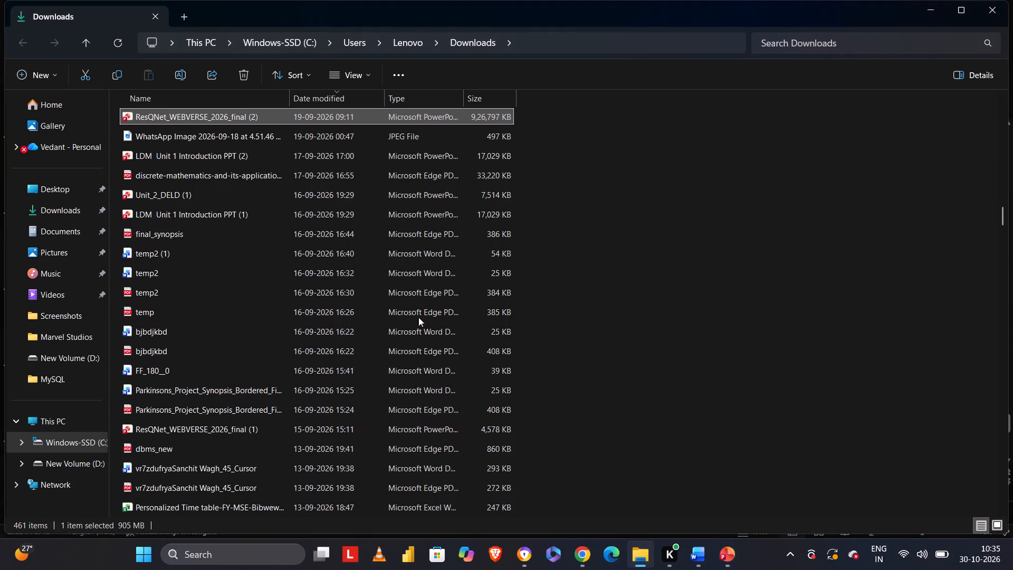
pyautogui.scroll(19, 319, 200)
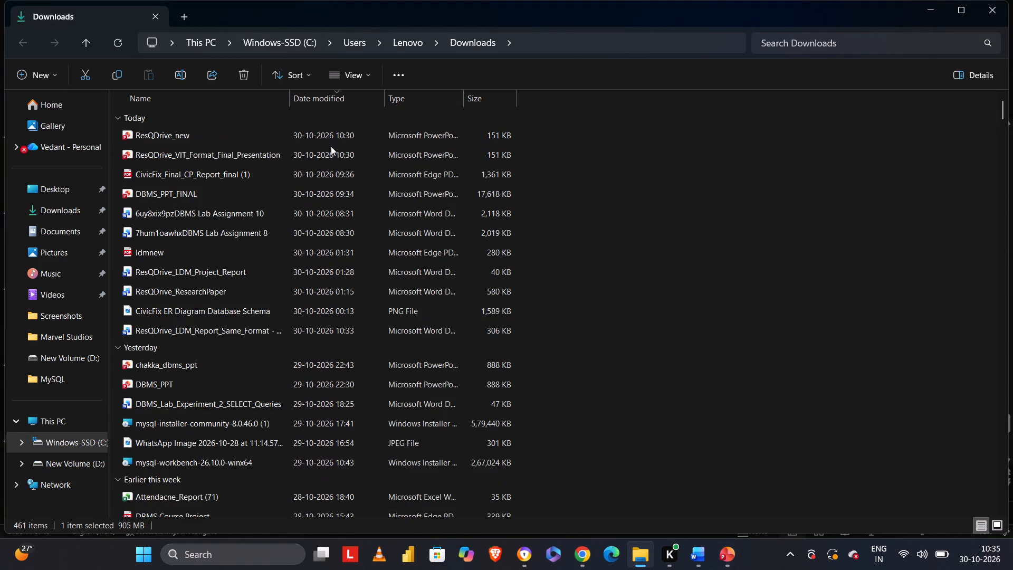
pyautogui.doubleClick(343, 137)
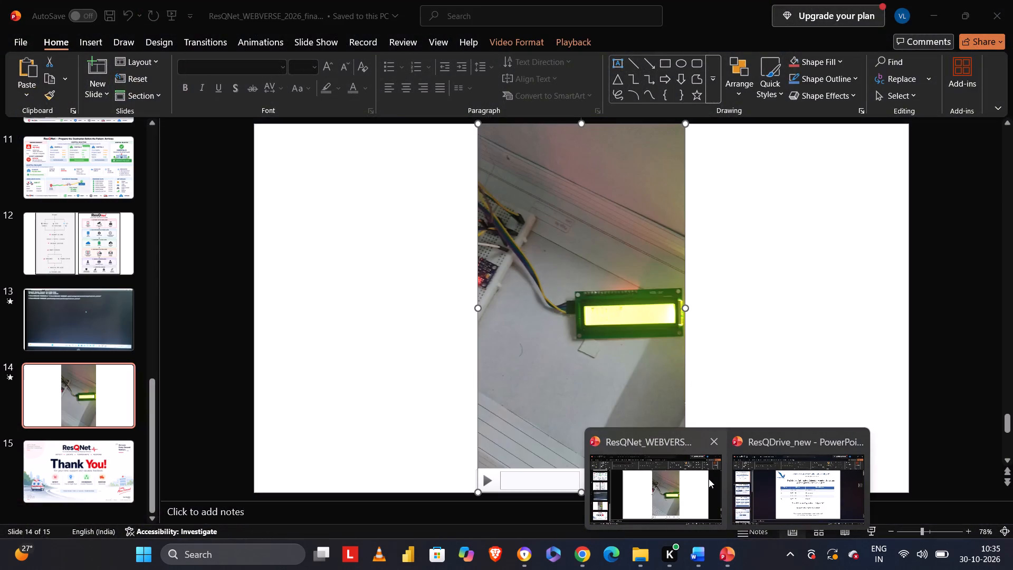
pyautogui.click(770, 480)
pyautogui.click(882, 377)
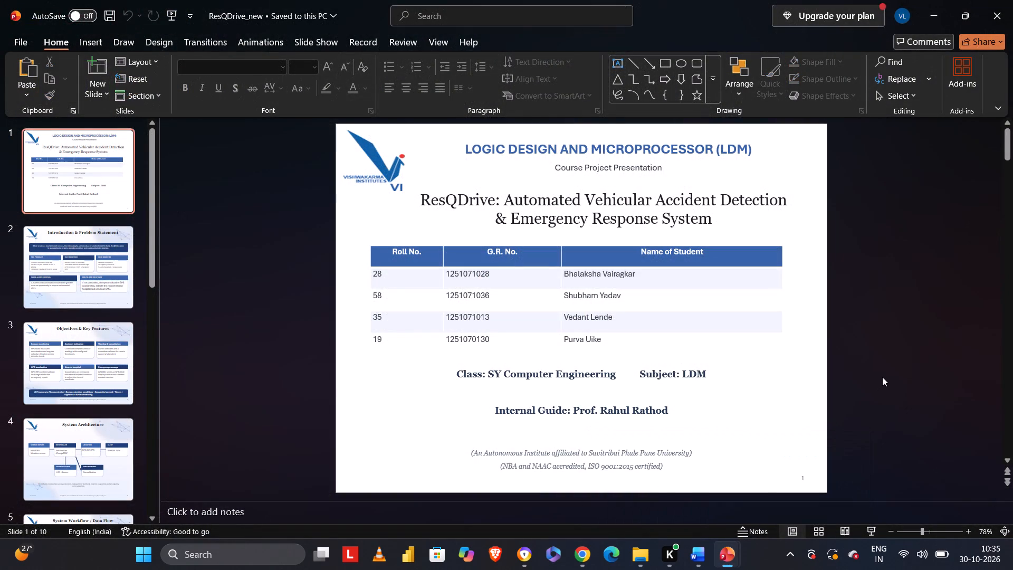
# Insert a new blank slide between the Limitations & Future Enhancements slide and the Conclusion slide.
pyautogui.scroll(-10, 882, 377)
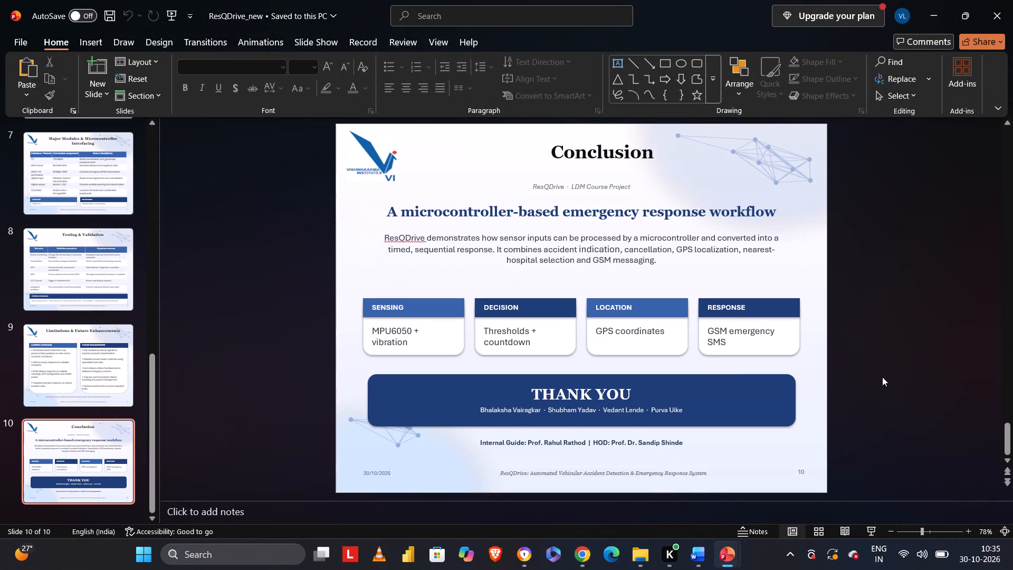
pyautogui.rightClick(132, 412)
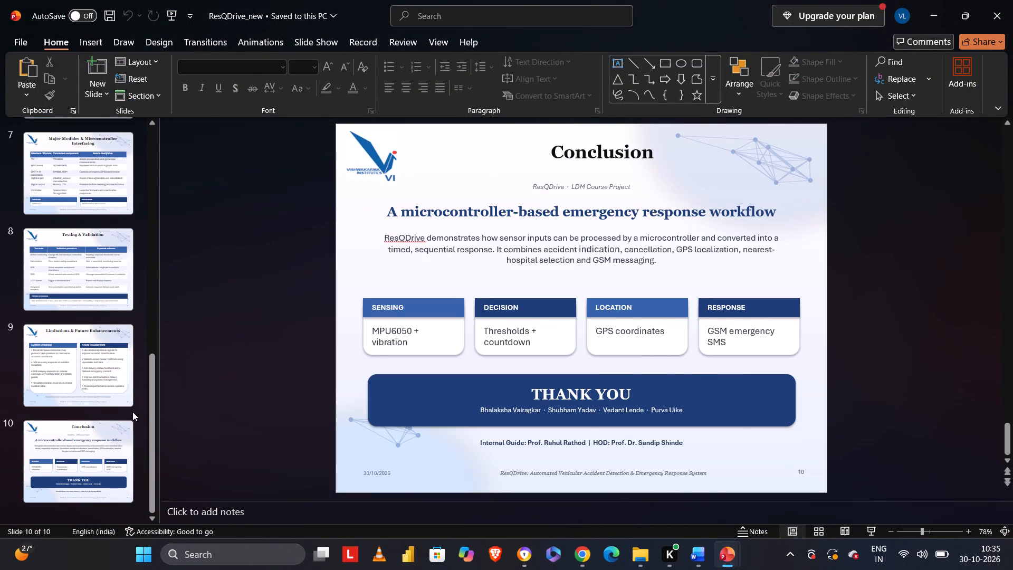
pyautogui.click(163, 463)
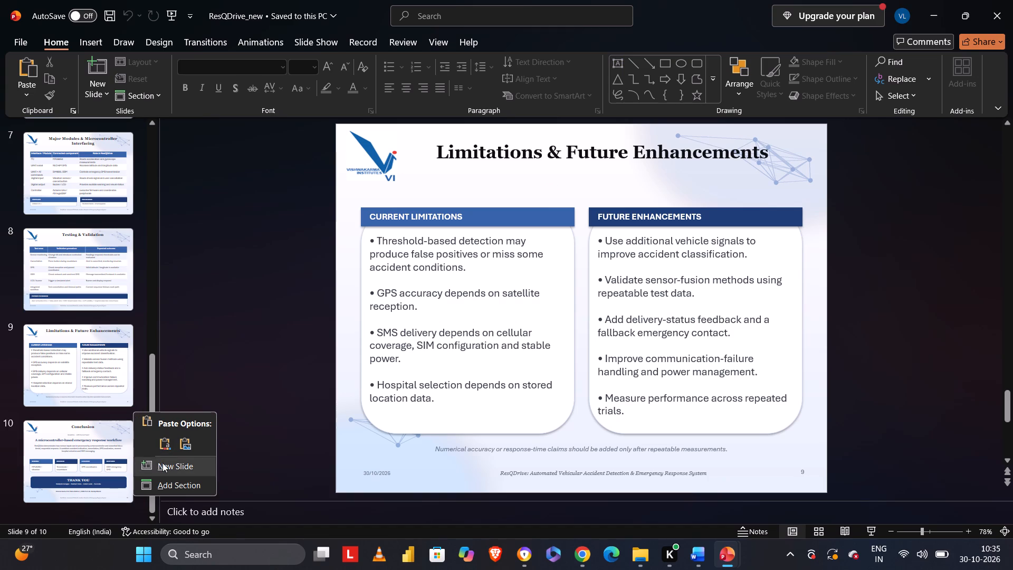
# Paste the copied hardware demo video onto the blank slide 10 and move it towards the slide's middle.
pyautogui.click(603, 245)
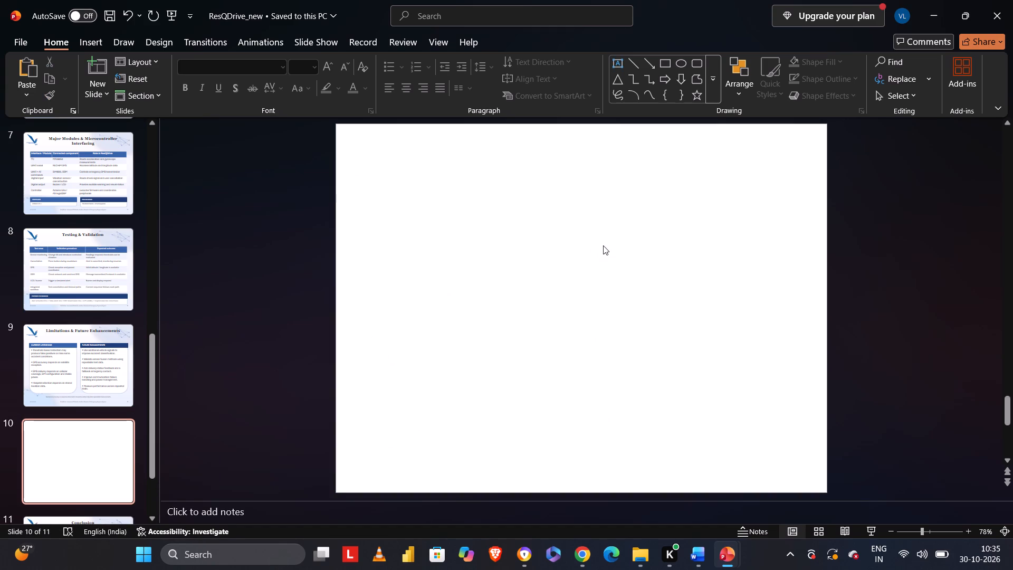
pyautogui.hotkey('ctrl', 'v')
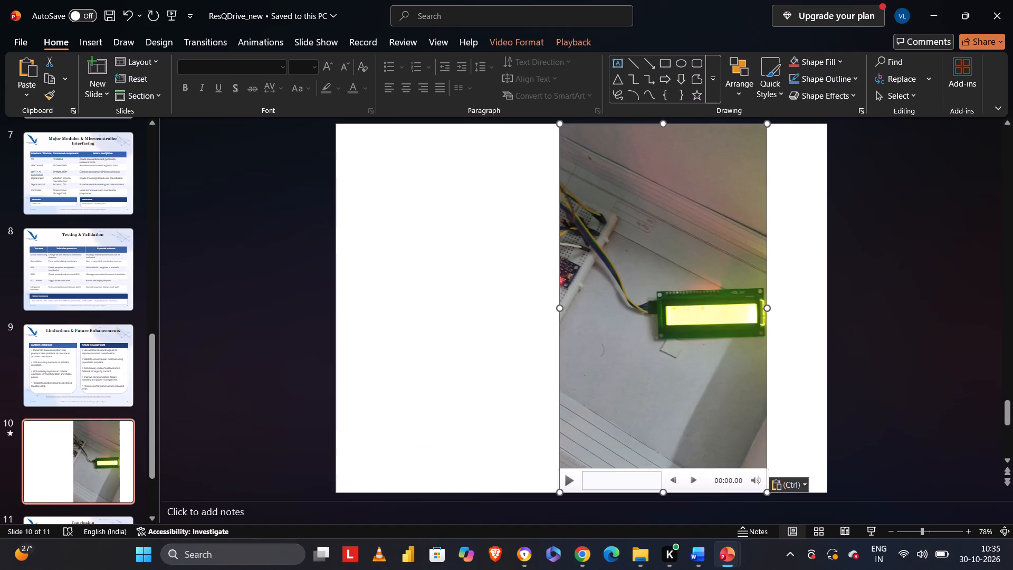
pyautogui.moveTo(595, 266); pyautogui.dragTo(543, 267)
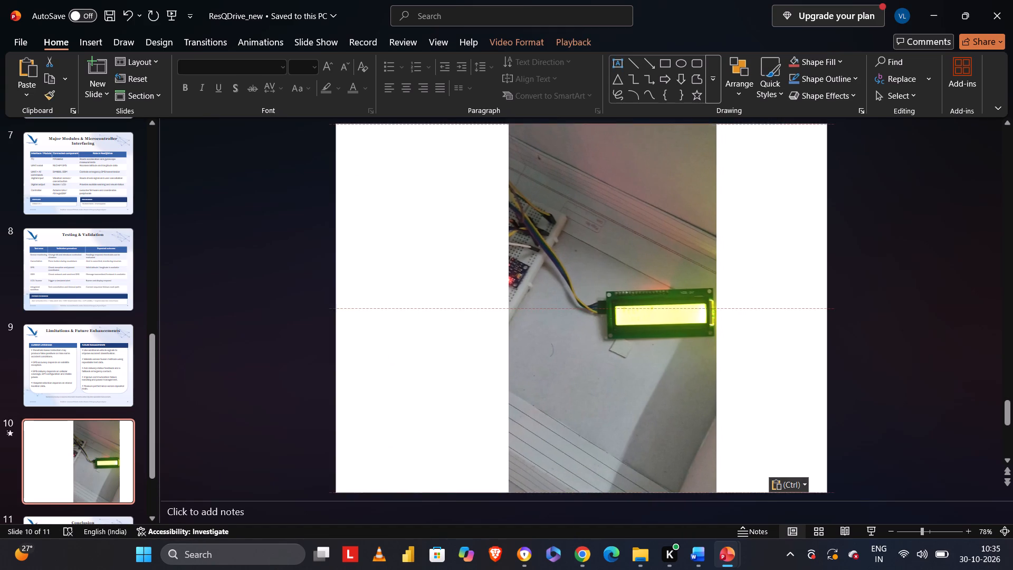
pyautogui.moveTo(543, 267); pyautogui.dragTo(532, 264)
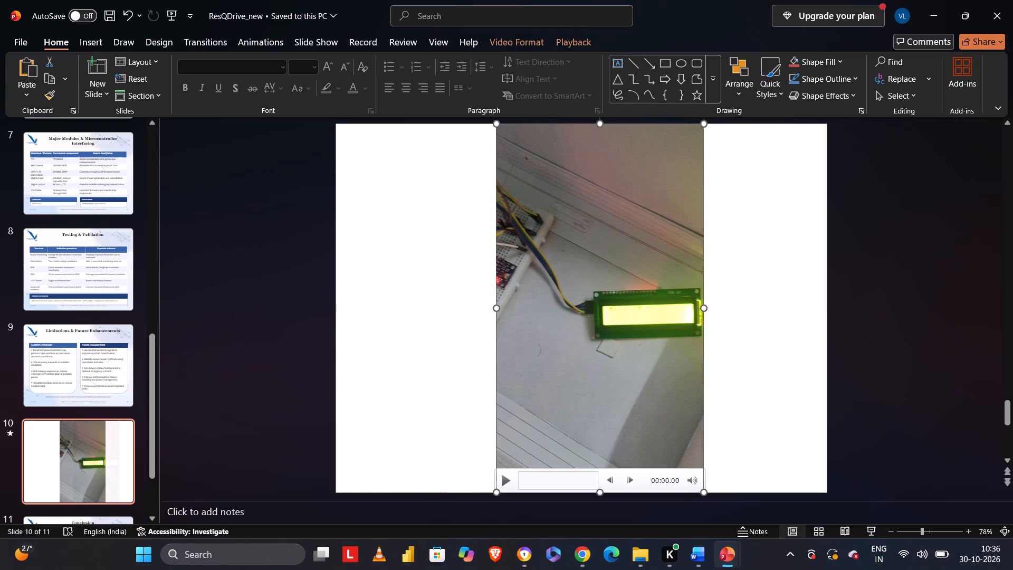
pyautogui.click(490, 271)
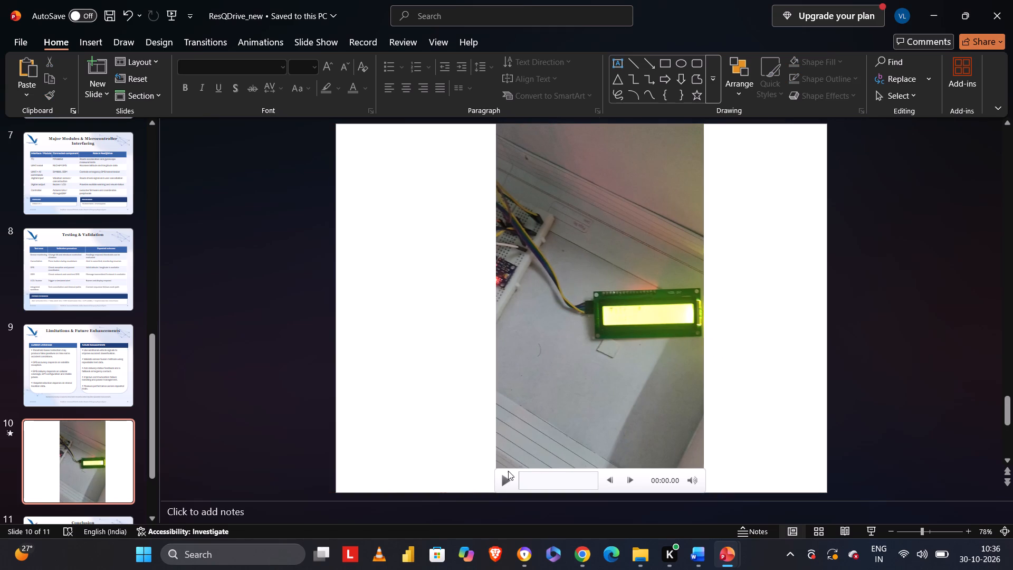
# Play the pasted video on slide 10 for a few seconds to check it.
pyautogui.click(508, 471)
pyautogui.click(505, 476)
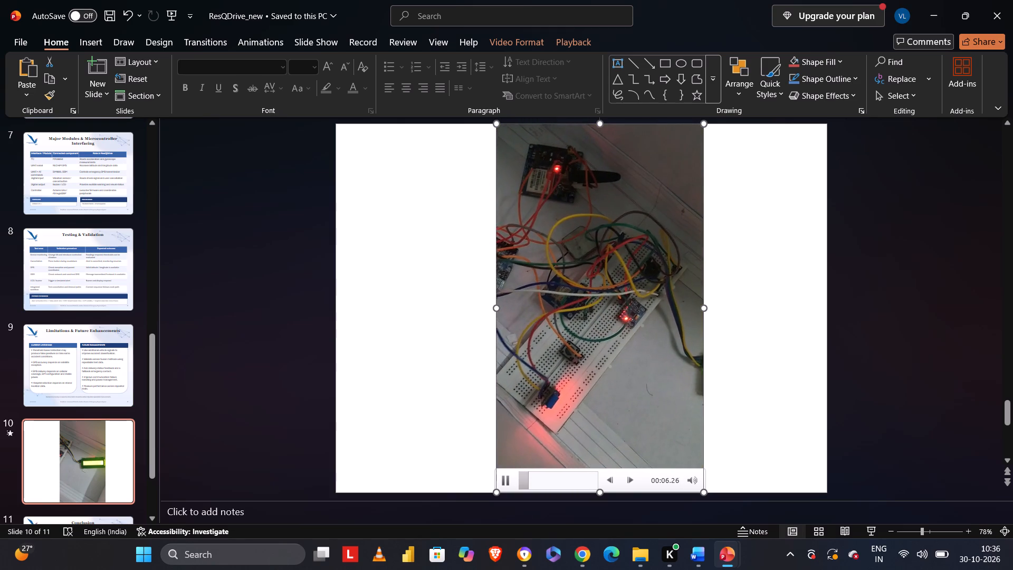
pyautogui.click(321, 391)
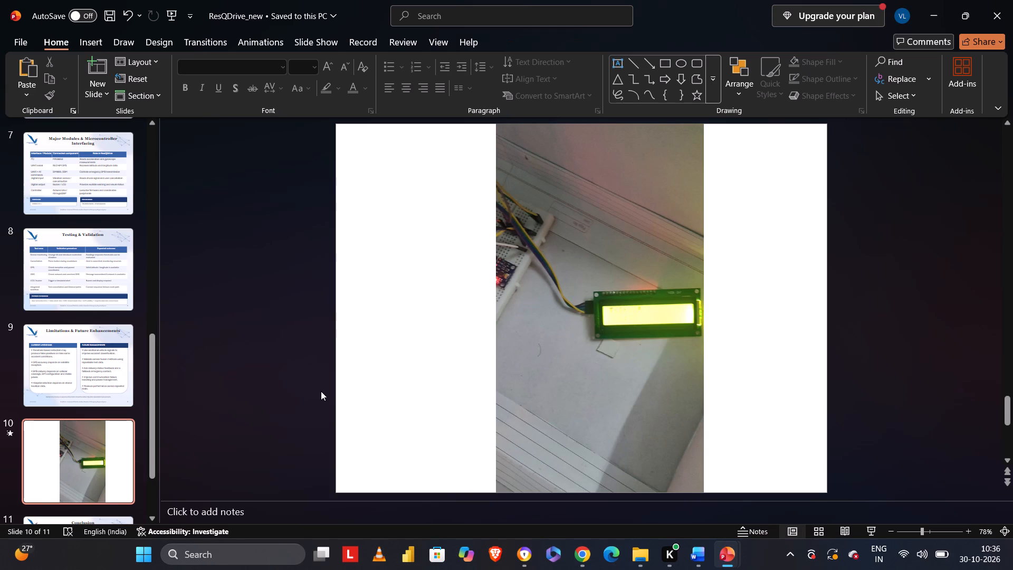
# Nudge the video on slide 10 closer to the slide's horizontal centre.
pyautogui.moveTo(543, 334); pyautogui.dragTo(541, 333)
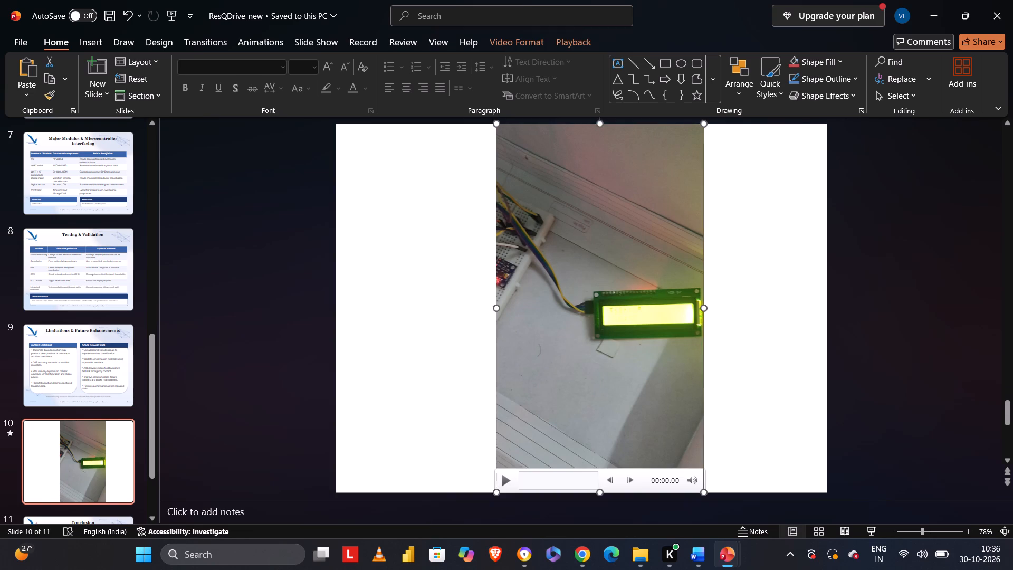
pyautogui.moveTo(541, 333); pyautogui.dragTo(539, 332)
pyautogui.moveTo(539, 332); pyautogui.dragTo(535, 332)
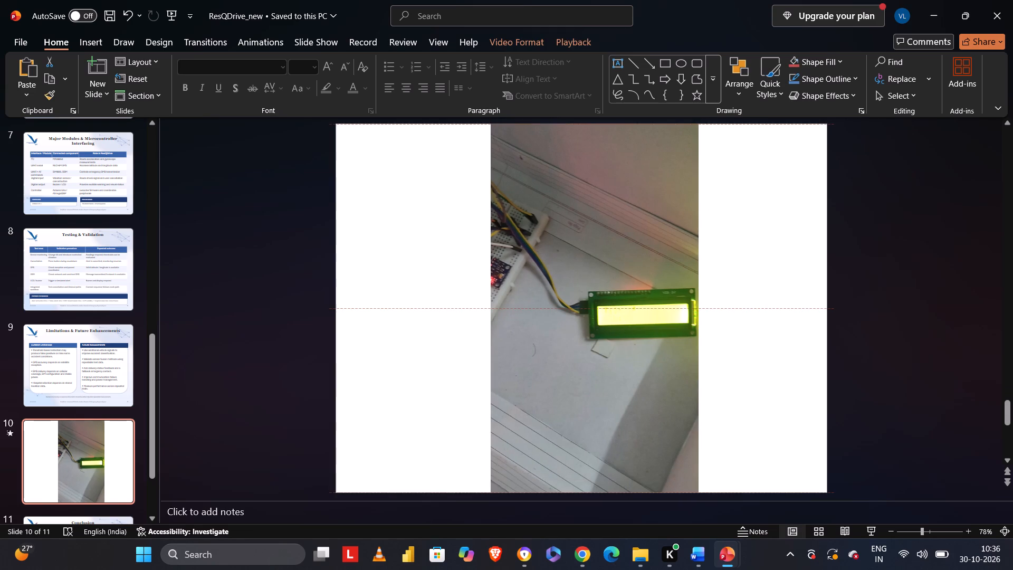
pyautogui.moveTo(535, 332); pyautogui.dragTo(532, 334)
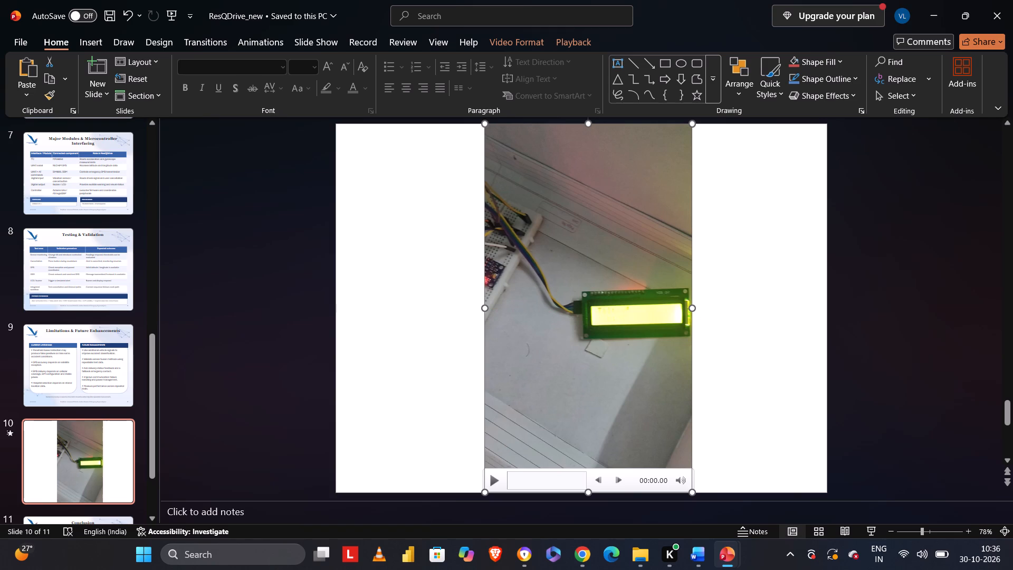
# Briefly preview the repositioned video on slide 10.
pyautogui.press('space')
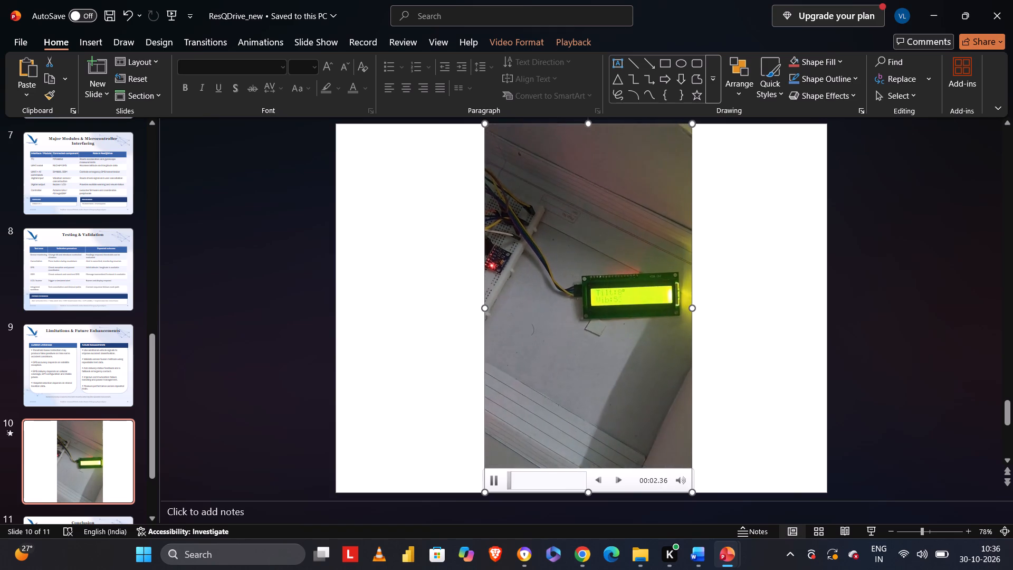
pyautogui.click(271, 292)
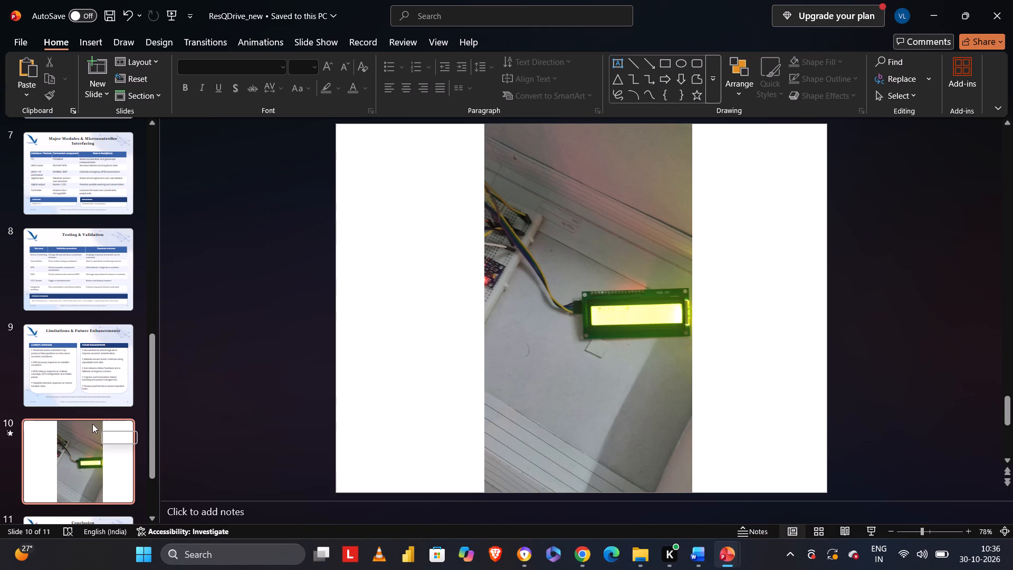
# Insert a blank slide between the Limitations & Future Enhancements slide and the hardware video slide.
pyautogui.rightClick(11, 403)
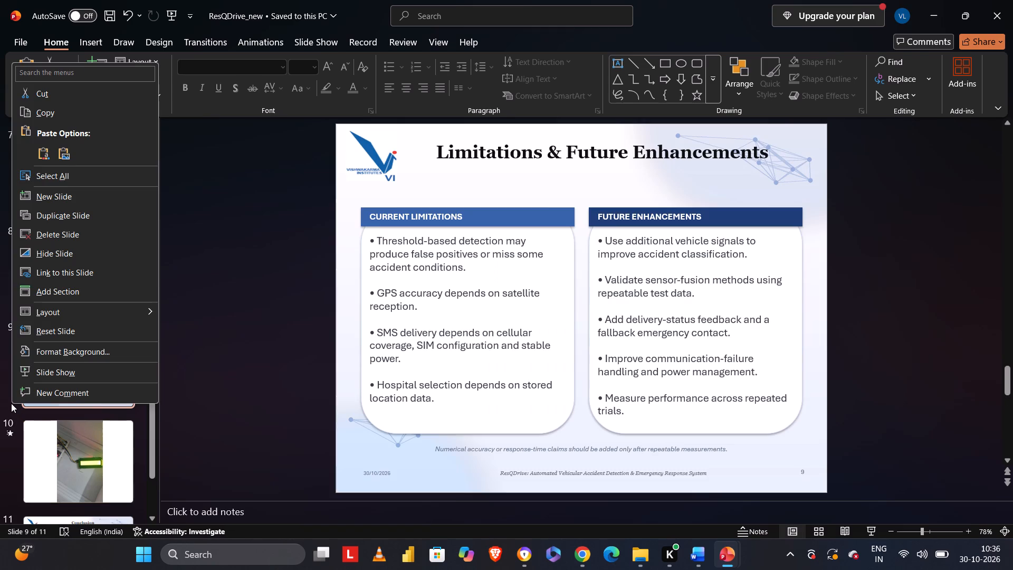
pyautogui.click(60, 198)
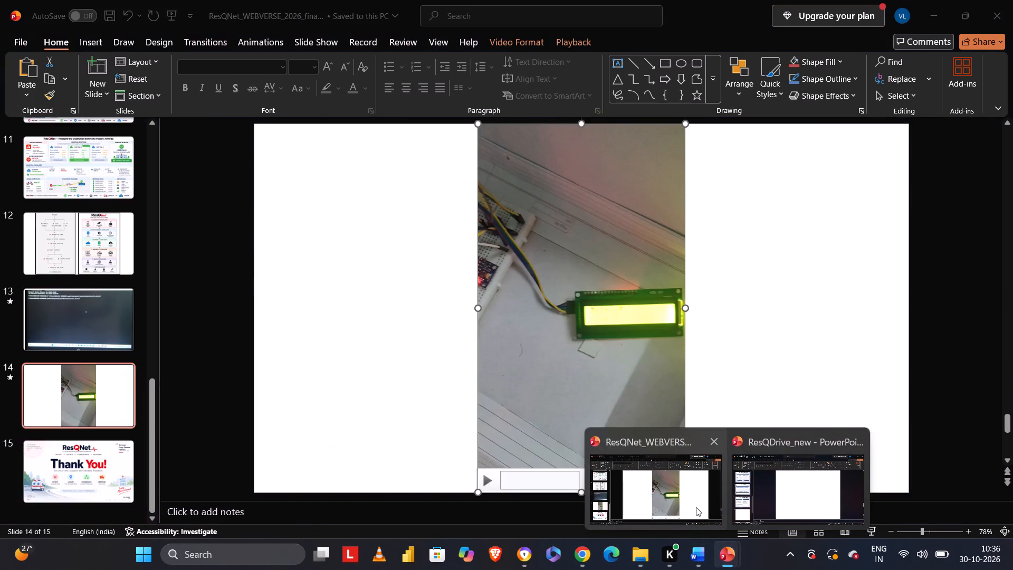
pyautogui.click(752, 500)
pyautogui.scroll(1, 488, 275)
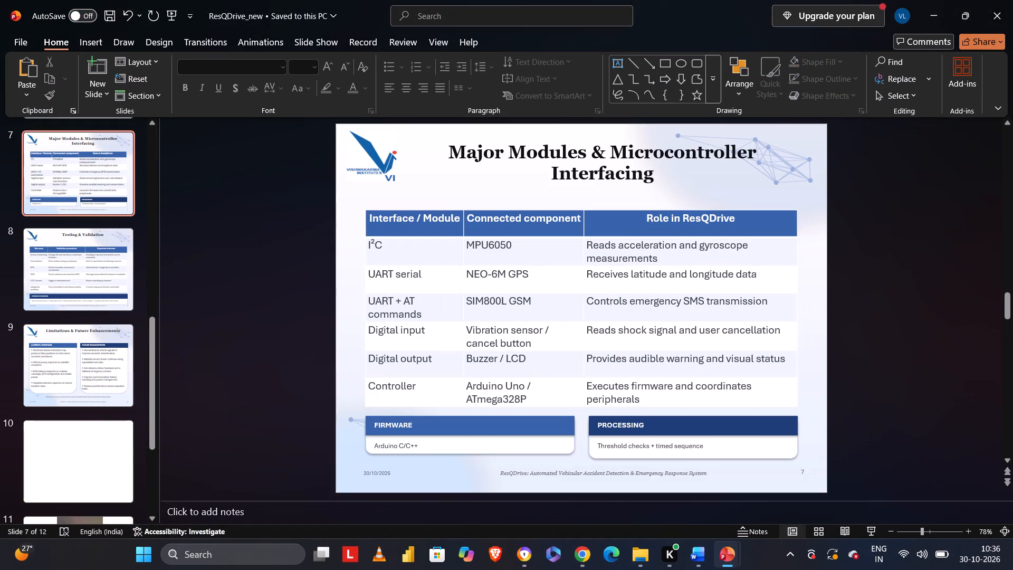
pyautogui.scroll(1, 488, 275)
pyautogui.scroll(-1, 530, 365)
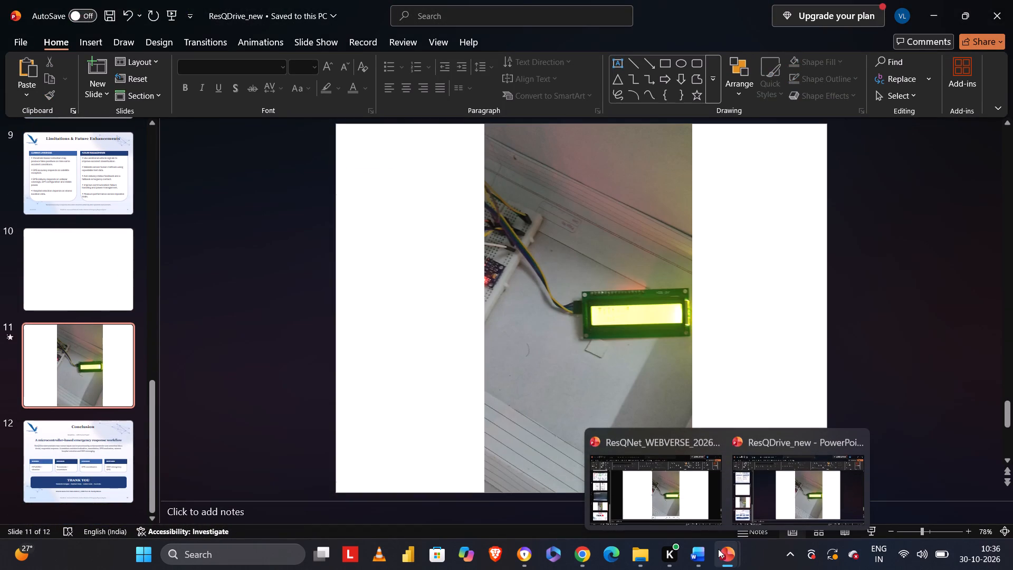
# Switch to the ResQNet deck and copy the "IoT Integration Inside the Vehicle" picture from its slide 9.
pyautogui.click(691, 486)
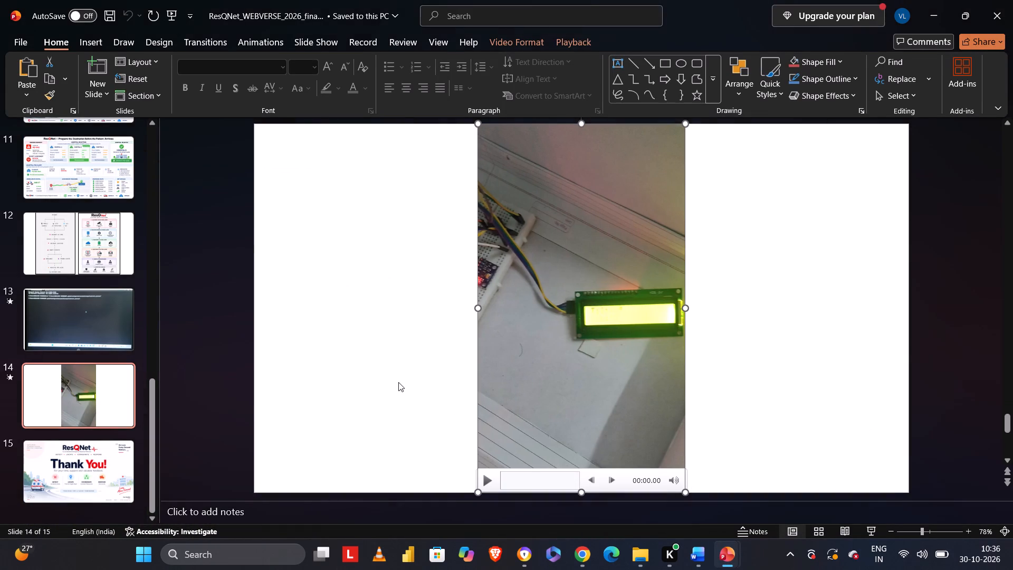
pyautogui.click(398, 382)
pyautogui.press('Left')
pyautogui.press('Left')
pyautogui.press('Left')
pyautogui.press('Left')
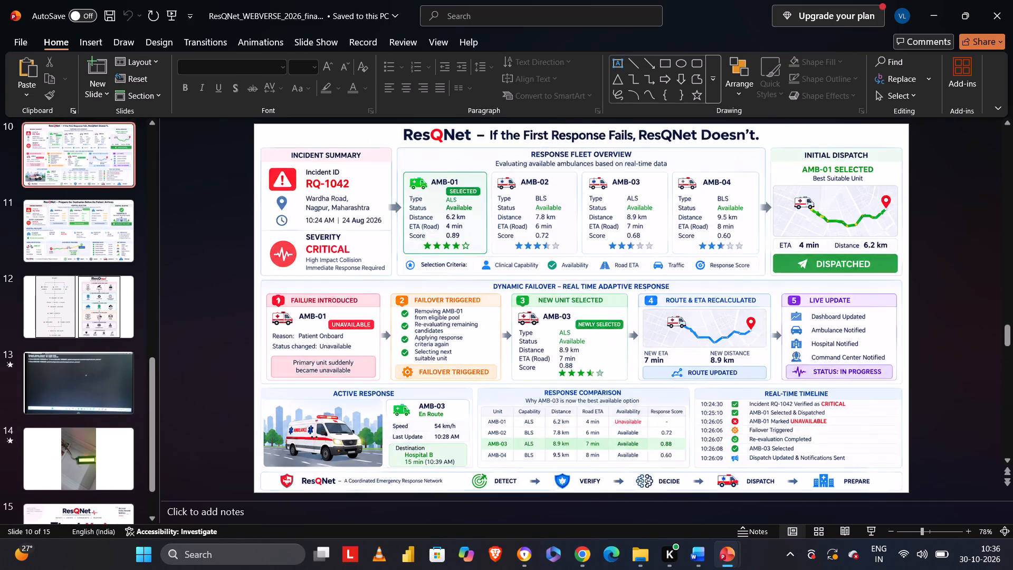
pyautogui.press('Left')
pyautogui.click(261, 269)
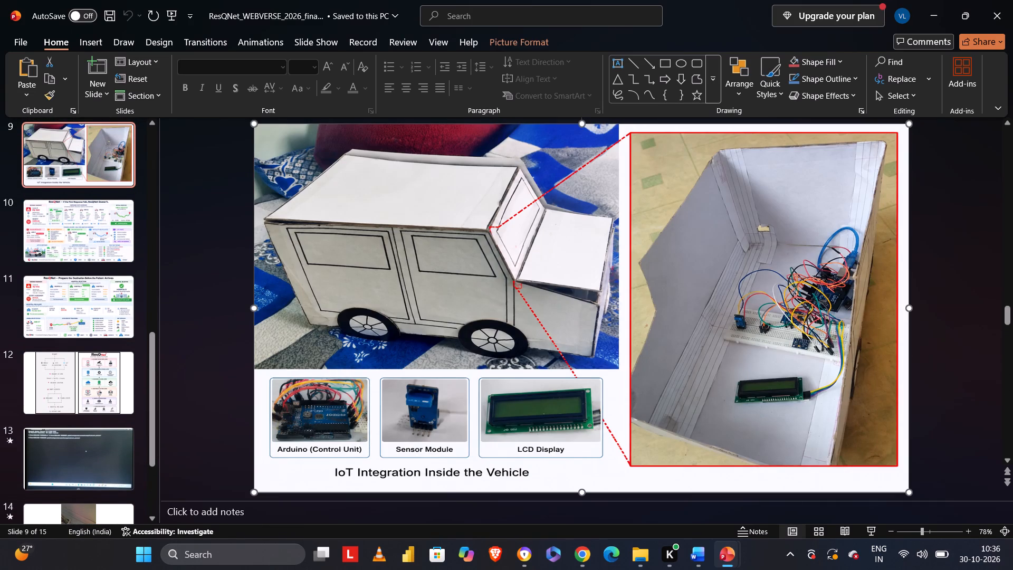
pyautogui.rightClick(261, 269)
pyautogui.click(302, 261)
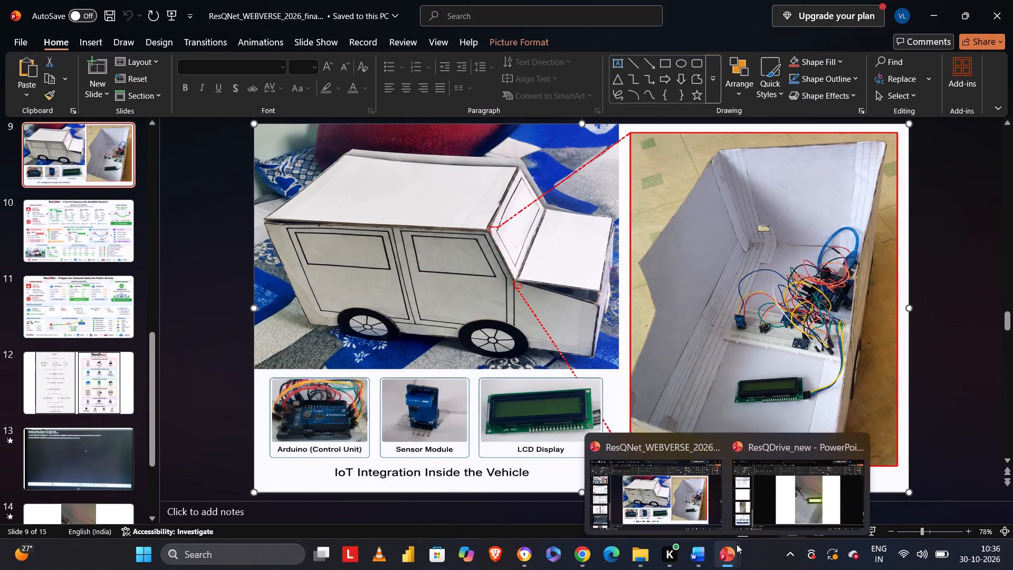
# Return to the ResQDrive_new deck and paste the copied vehicle picture onto the blank slide 10.
pyautogui.click(764, 479)
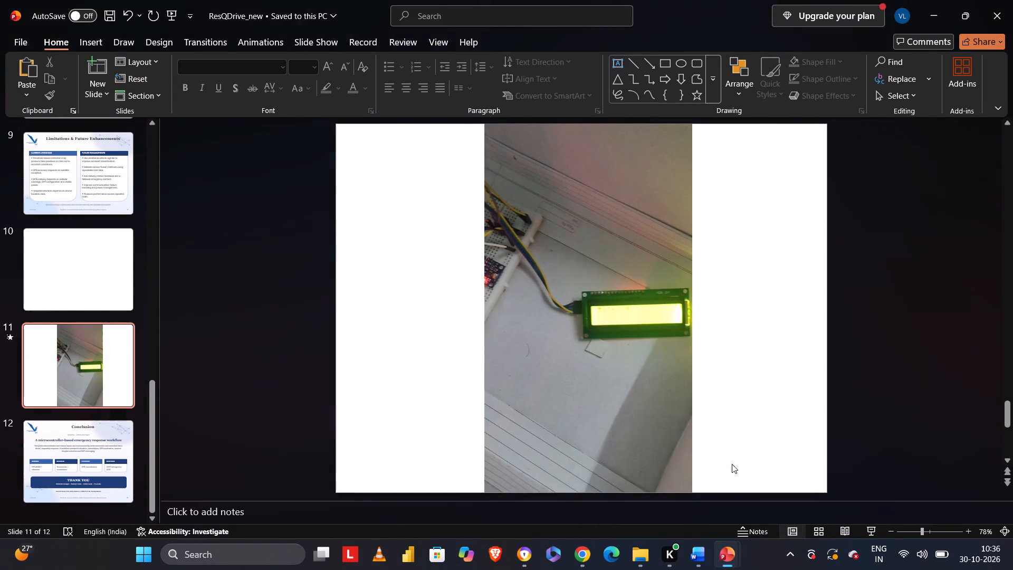
pyautogui.click(111, 268)
pyautogui.click(370, 313)
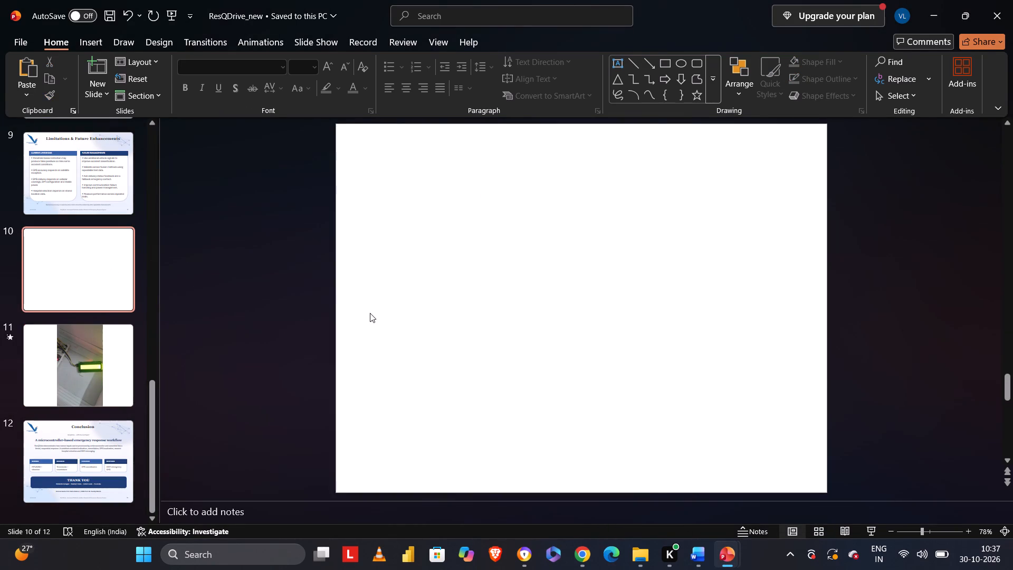
pyautogui.hotkey('ctrl', 'v')
pyautogui.click(236, 299)
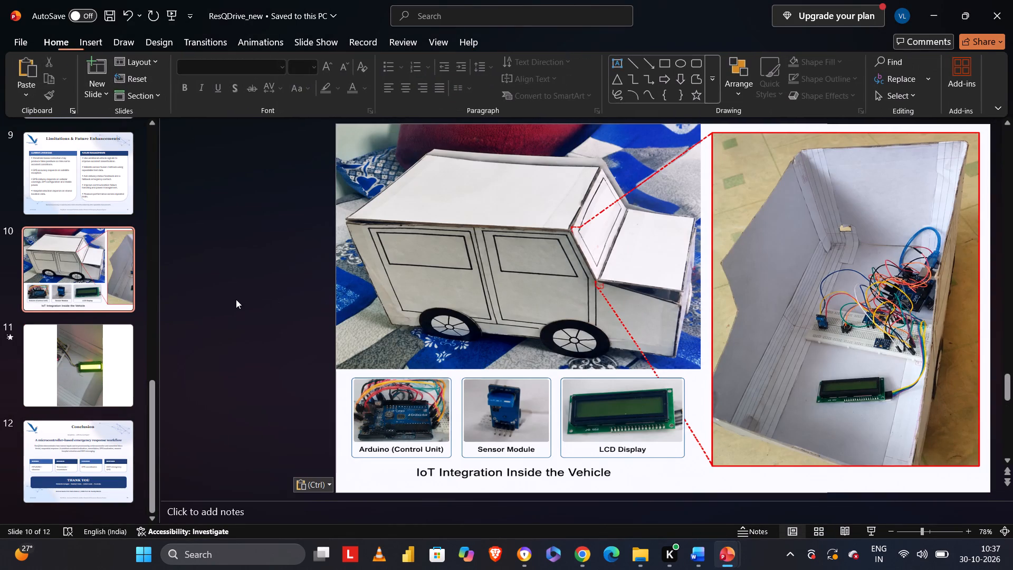
# Save the presentation under the new name final_ResQDrive_new in the Downloads folder.
pyautogui.click(23, 47)
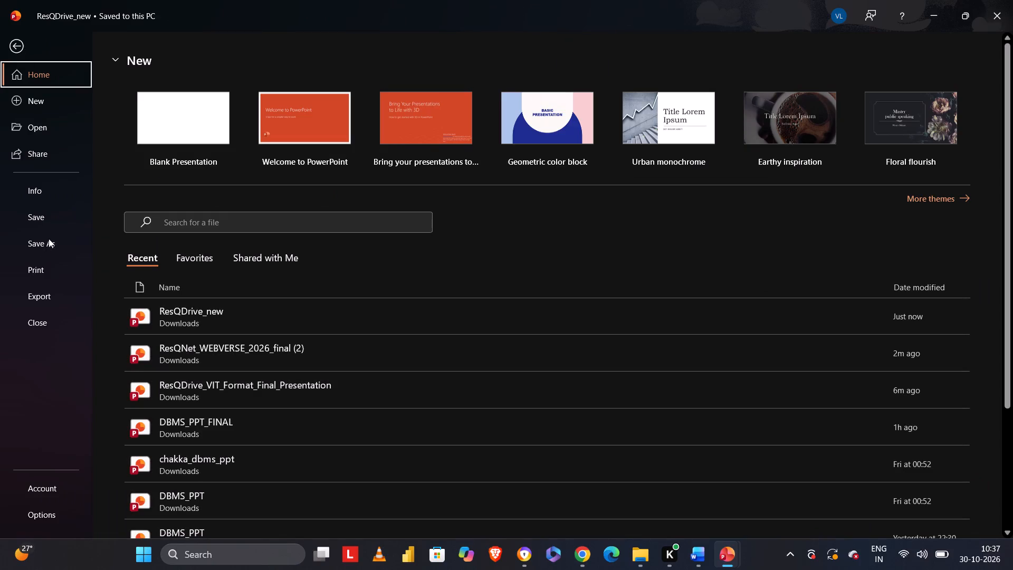
pyautogui.click(47, 240)
pyautogui.click(367, 154)
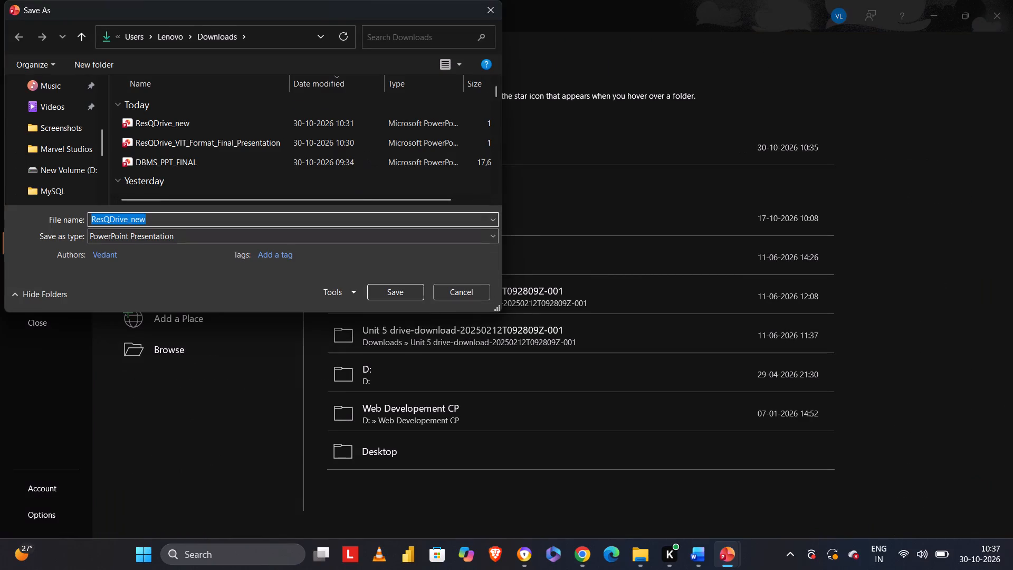
pyautogui.press('Left')
pyautogui.write('final_')
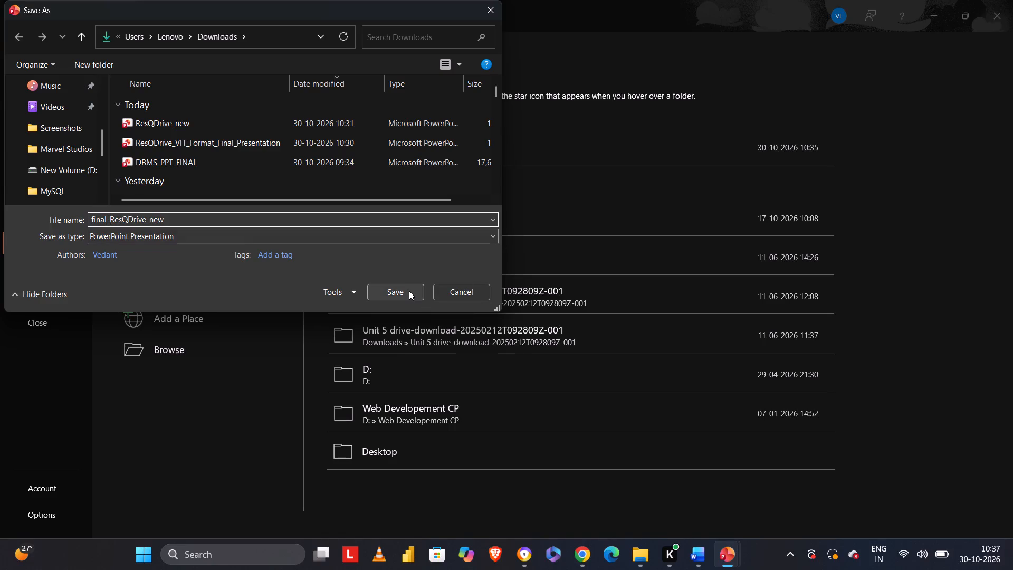
pyautogui.click(407, 291)
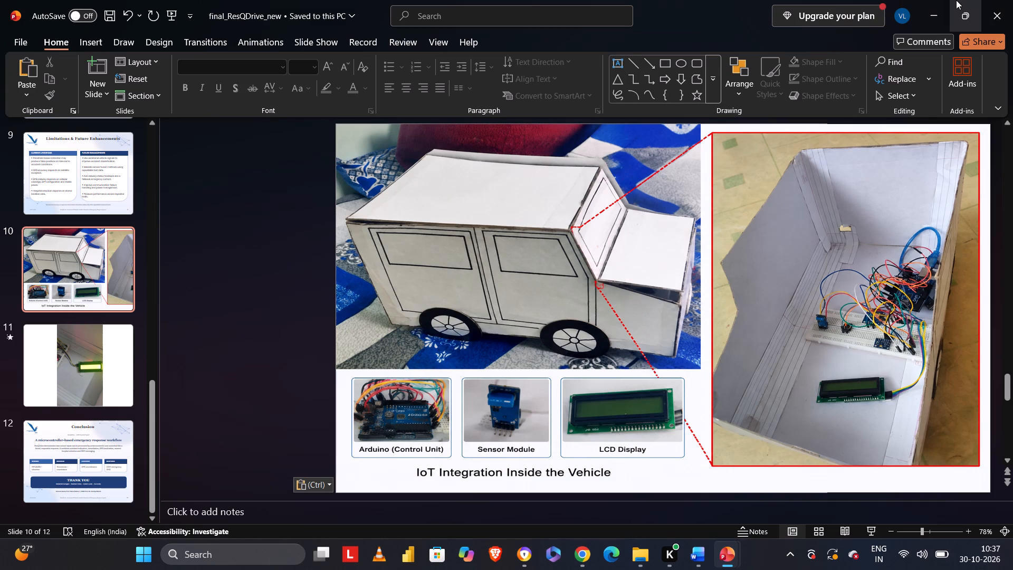
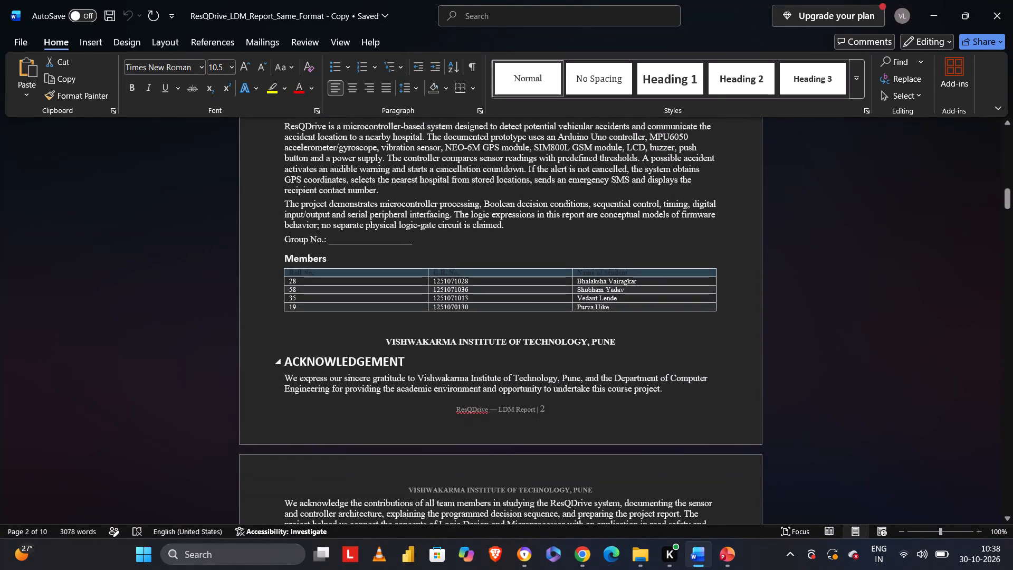
# Look through the ResQDrive LDM report from the Members table to the component table in section 6.2 Main Components.
pyautogui.scroll(-7, 645, 369)
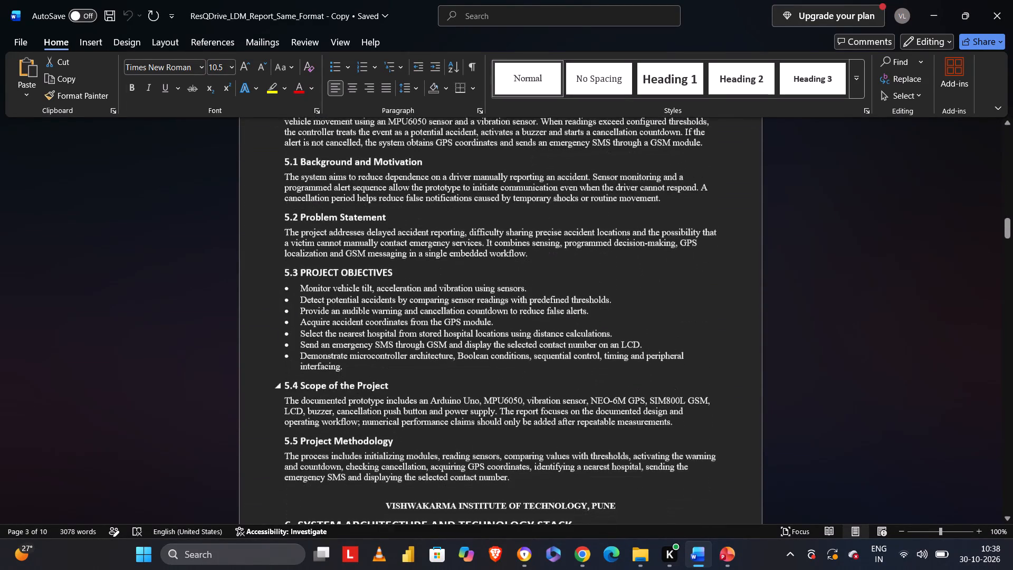
pyautogui.scroll(-3, 645, 369)
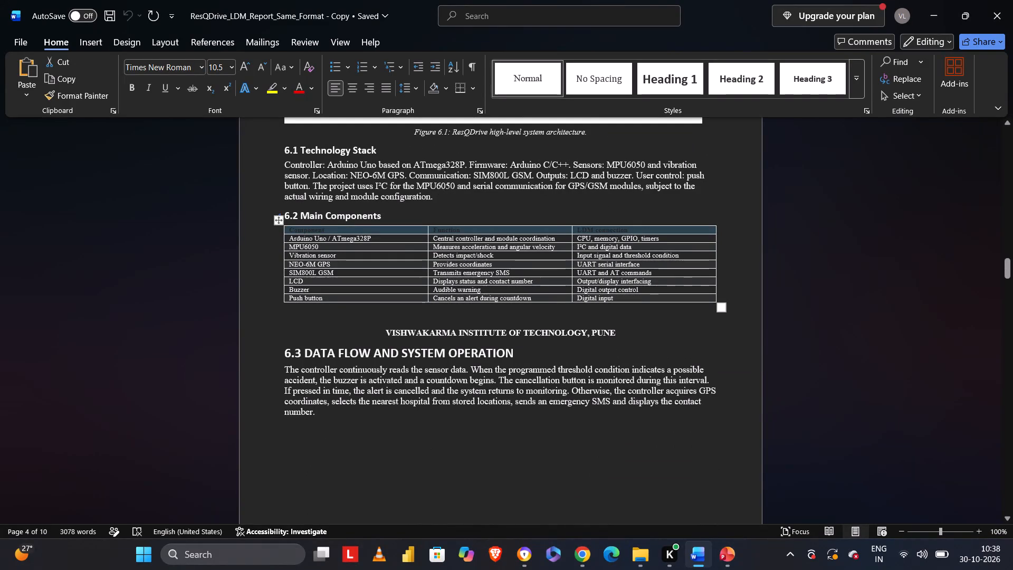
pyautogui.keyDown('ctrl'); pyautogui.scroll(1, 226, 228); pyautogui.keyUp('ctrl')
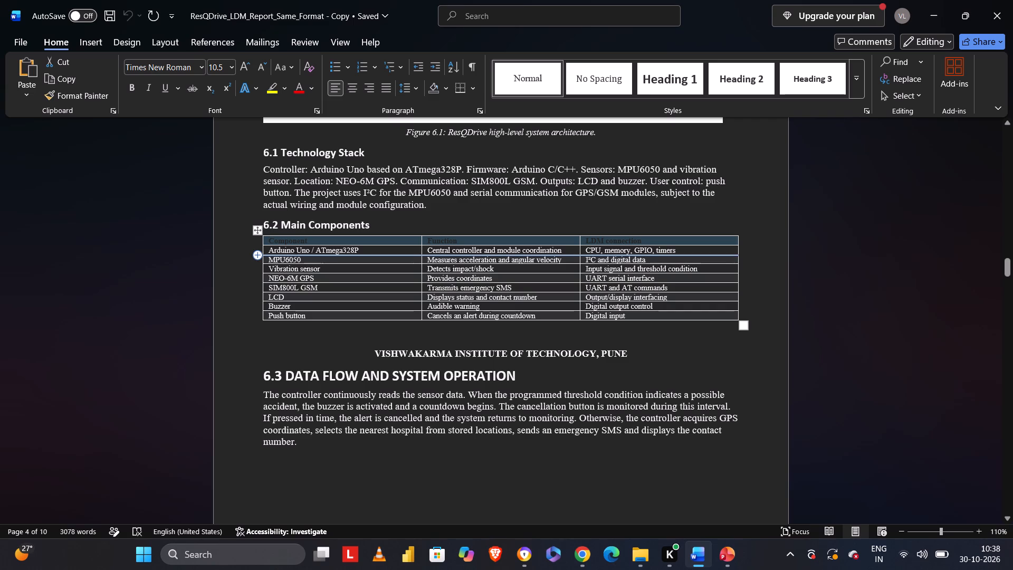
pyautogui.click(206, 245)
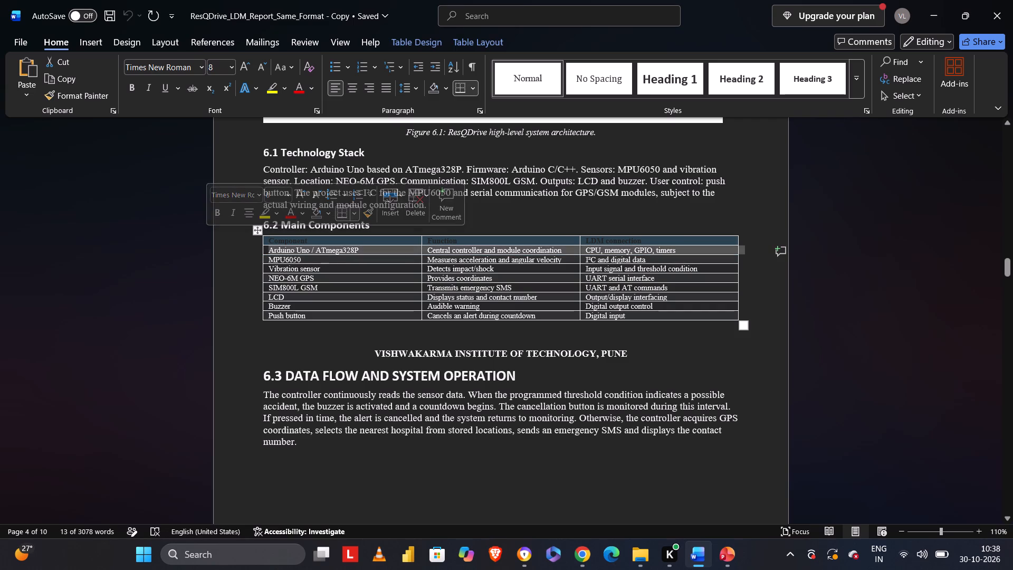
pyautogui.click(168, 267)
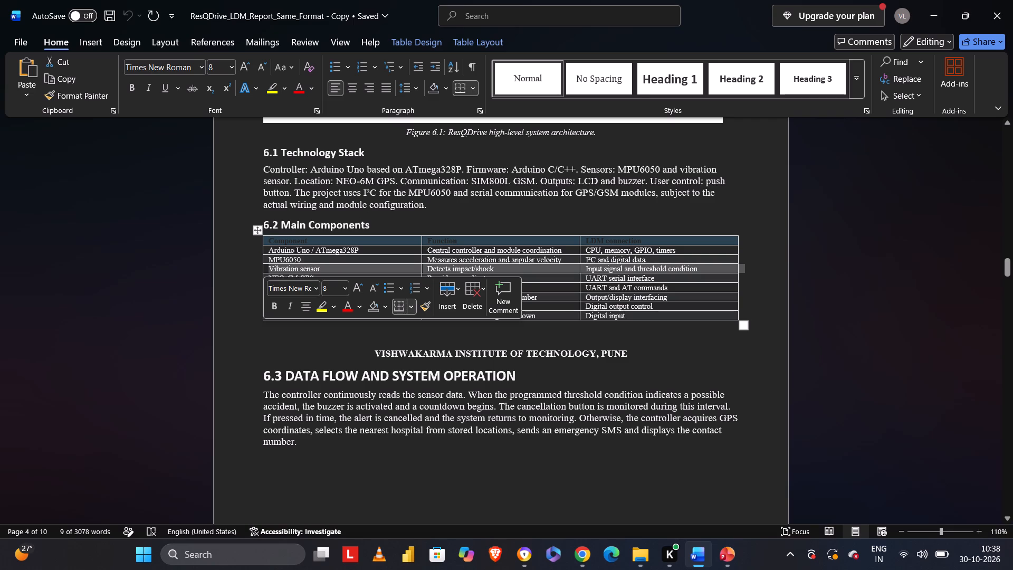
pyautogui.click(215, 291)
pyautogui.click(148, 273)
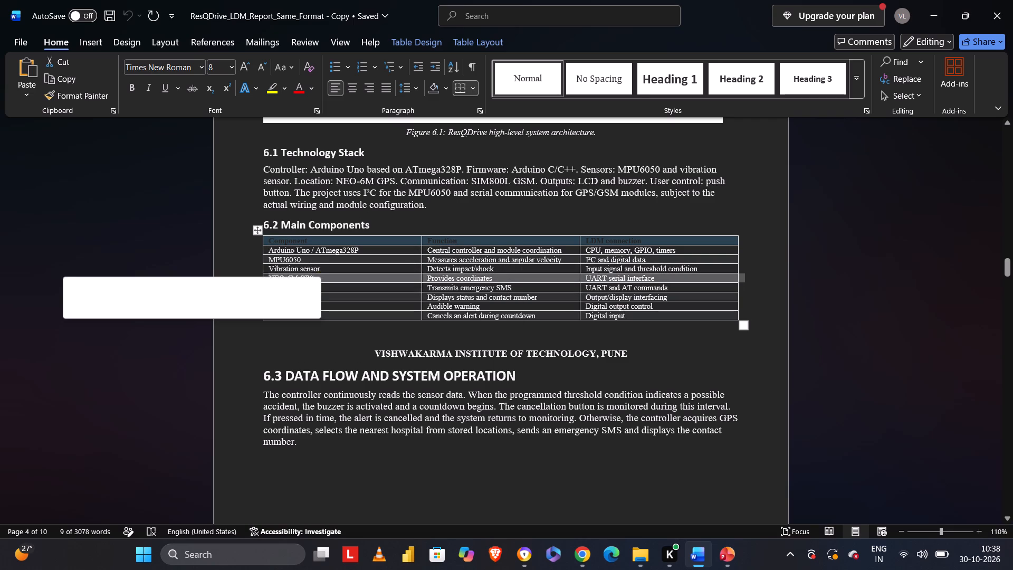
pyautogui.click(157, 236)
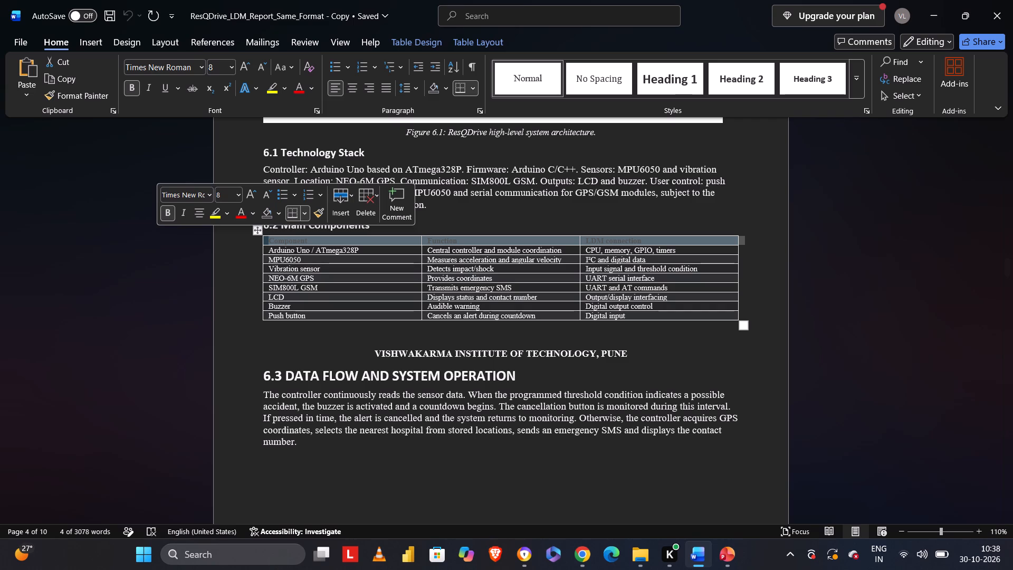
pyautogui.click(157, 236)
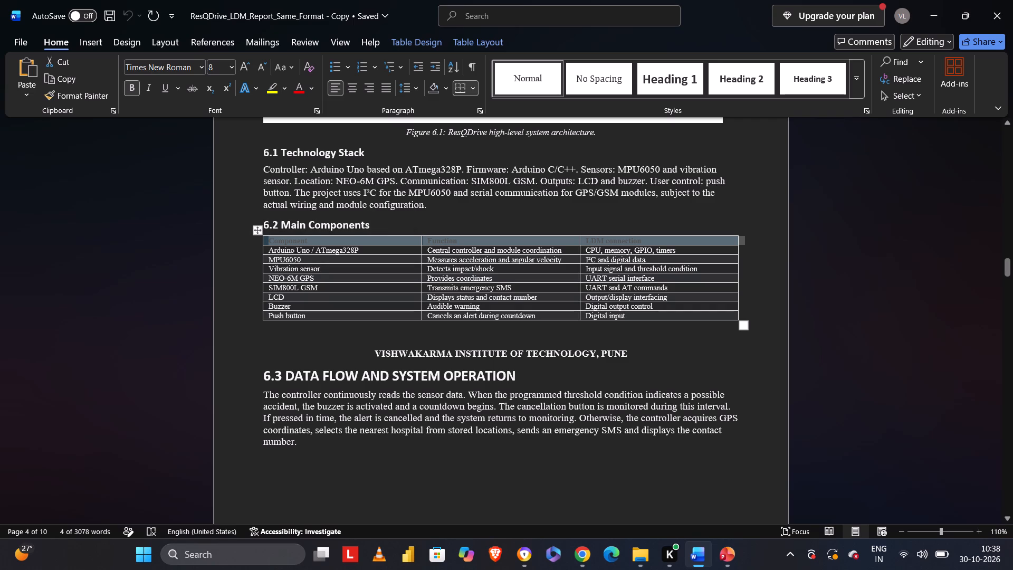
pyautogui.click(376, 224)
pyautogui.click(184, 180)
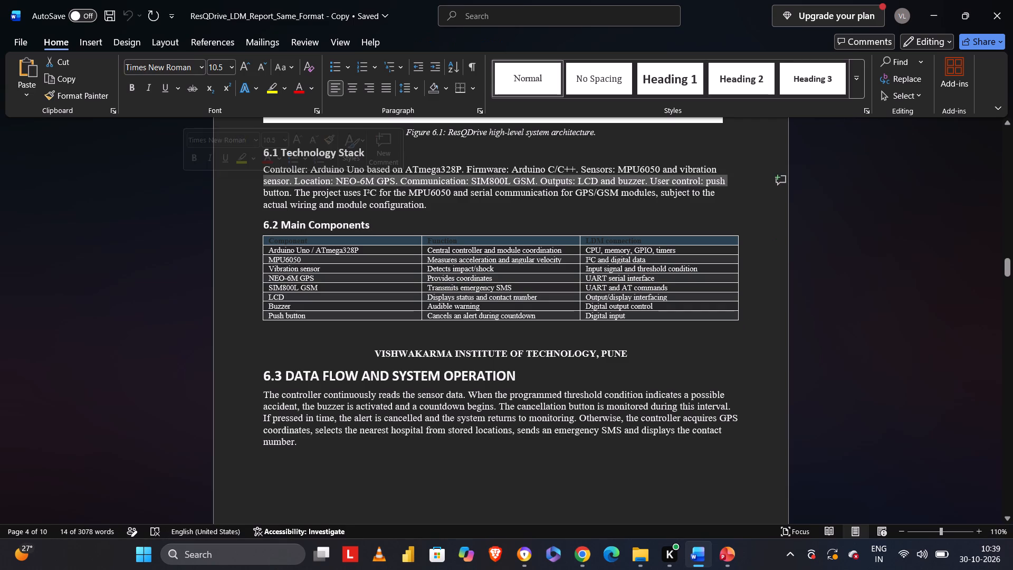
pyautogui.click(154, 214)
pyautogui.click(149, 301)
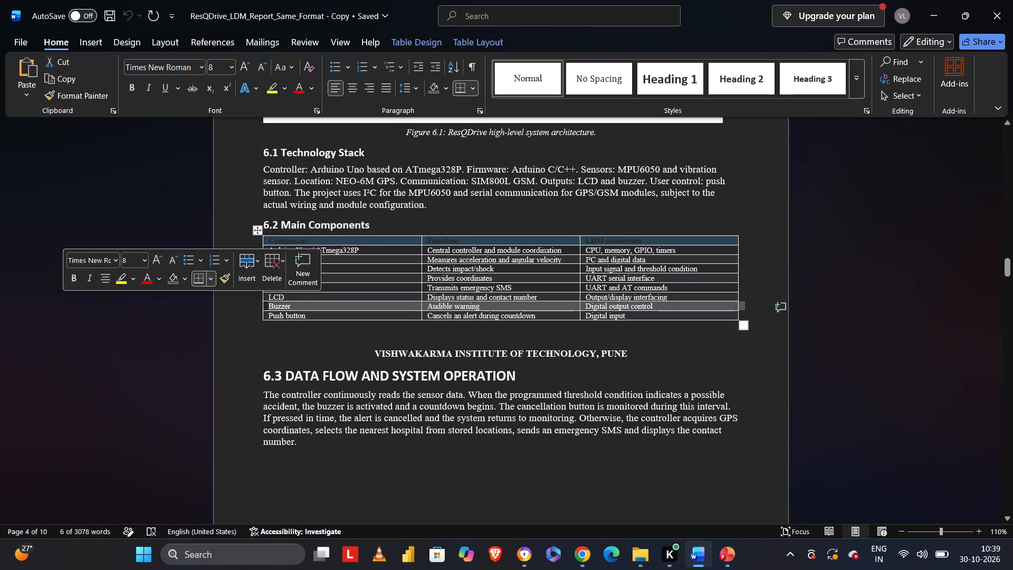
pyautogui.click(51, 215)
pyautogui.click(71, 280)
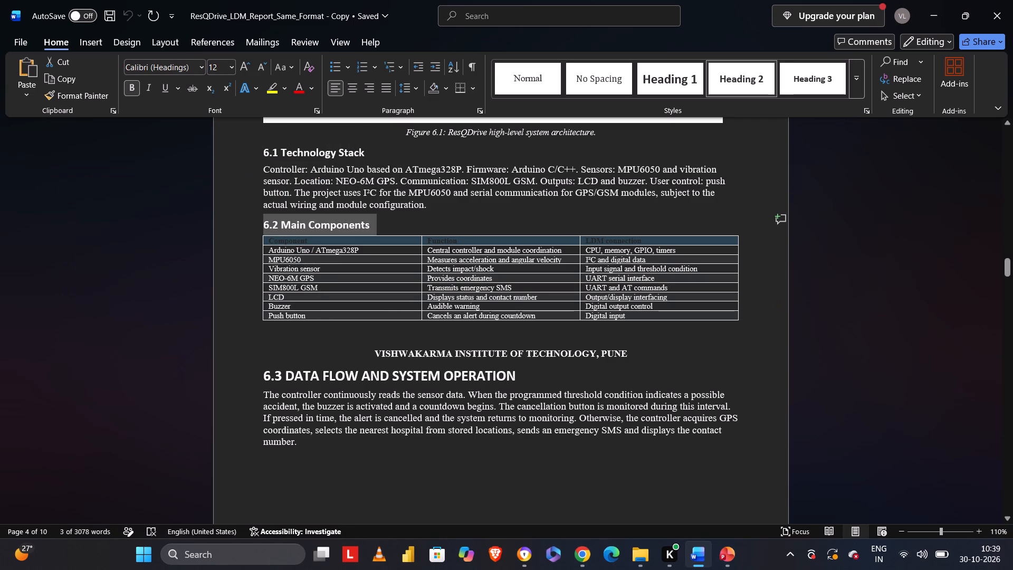